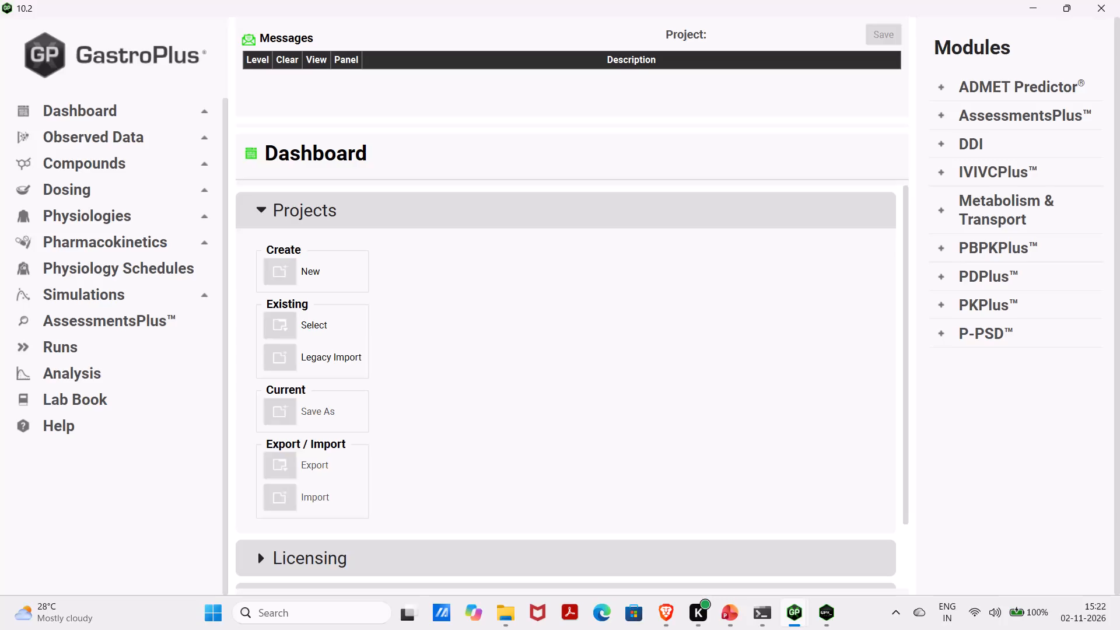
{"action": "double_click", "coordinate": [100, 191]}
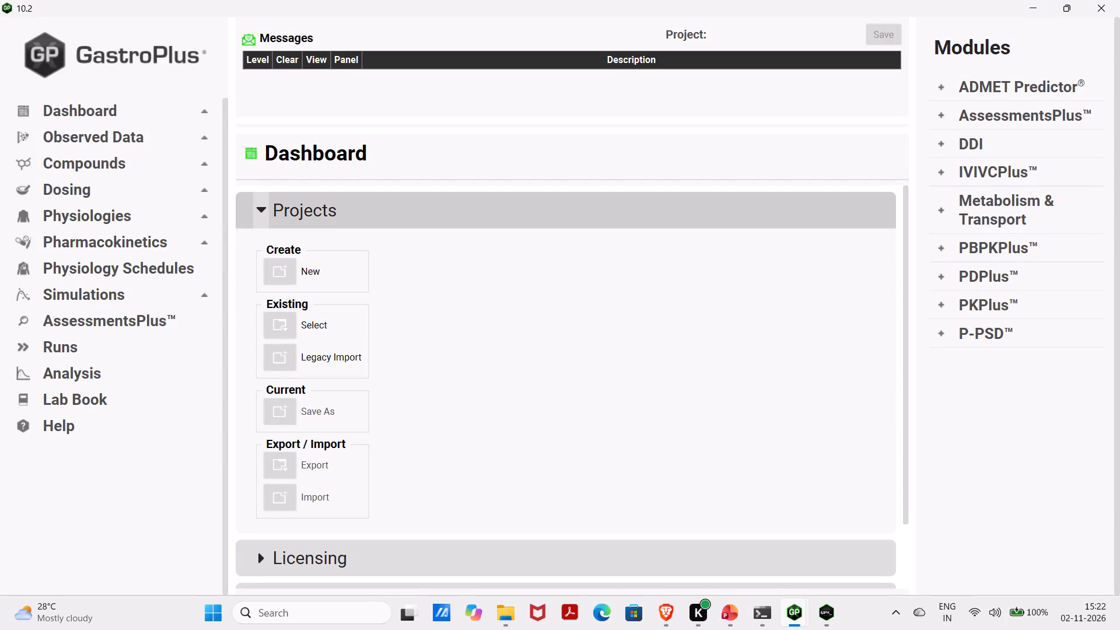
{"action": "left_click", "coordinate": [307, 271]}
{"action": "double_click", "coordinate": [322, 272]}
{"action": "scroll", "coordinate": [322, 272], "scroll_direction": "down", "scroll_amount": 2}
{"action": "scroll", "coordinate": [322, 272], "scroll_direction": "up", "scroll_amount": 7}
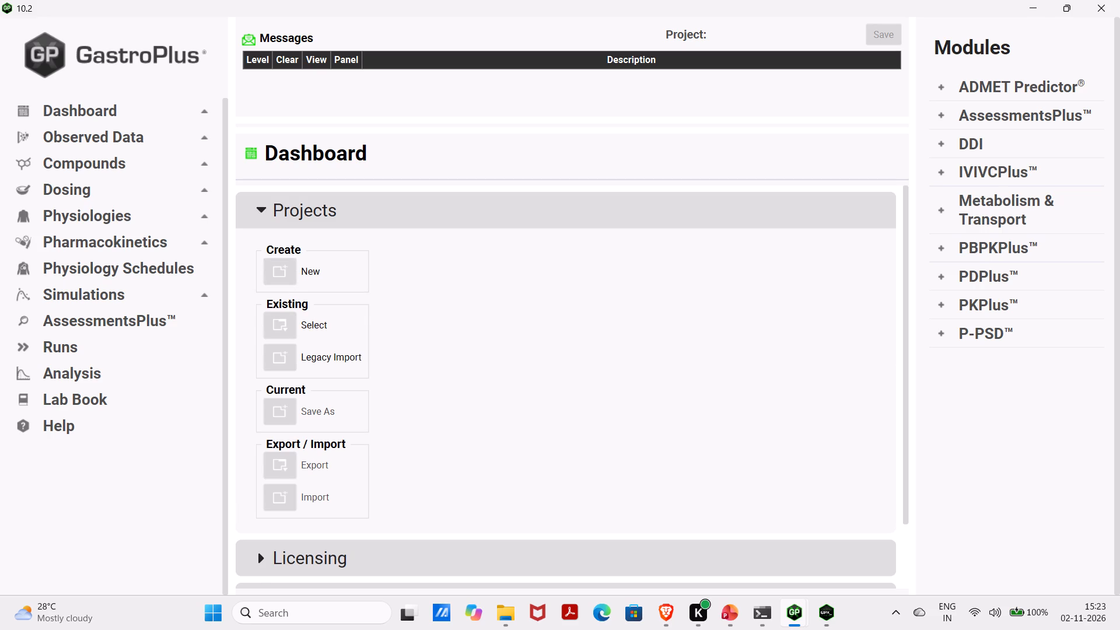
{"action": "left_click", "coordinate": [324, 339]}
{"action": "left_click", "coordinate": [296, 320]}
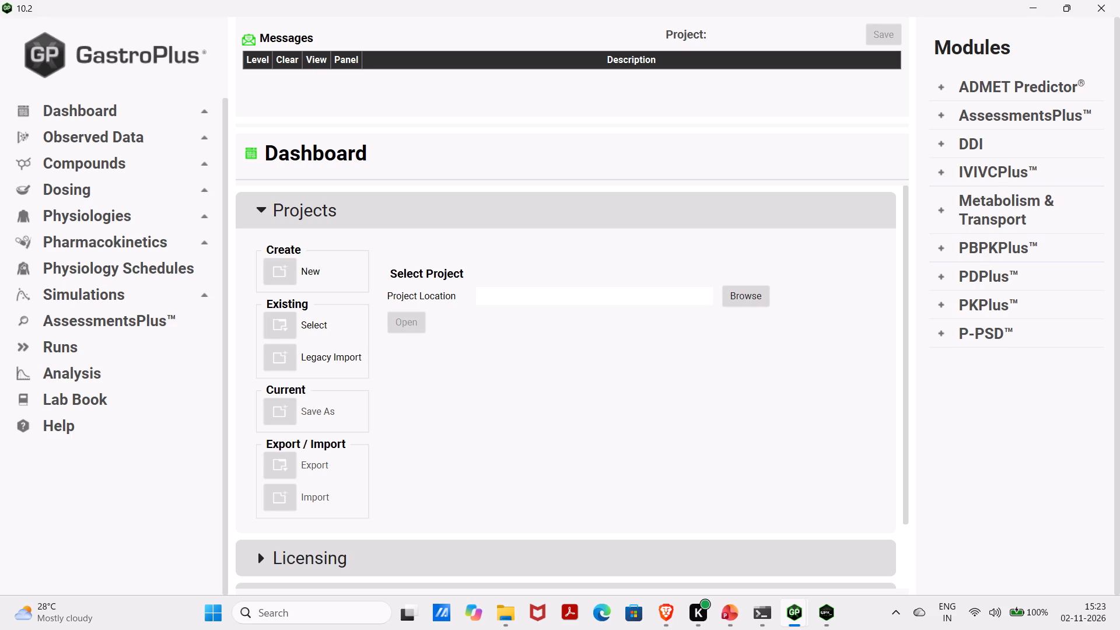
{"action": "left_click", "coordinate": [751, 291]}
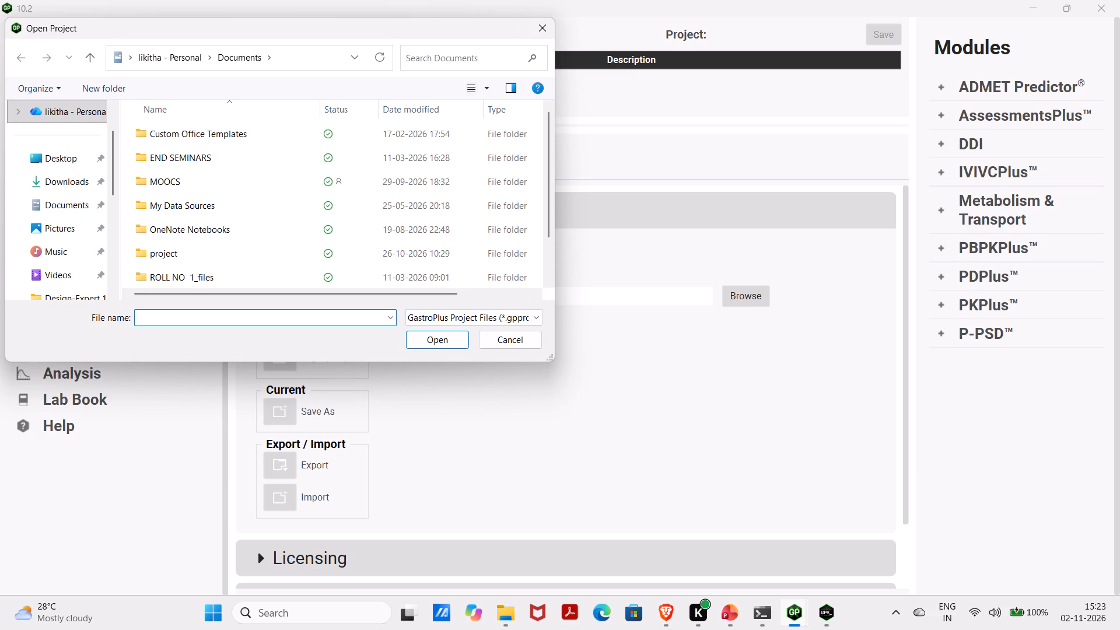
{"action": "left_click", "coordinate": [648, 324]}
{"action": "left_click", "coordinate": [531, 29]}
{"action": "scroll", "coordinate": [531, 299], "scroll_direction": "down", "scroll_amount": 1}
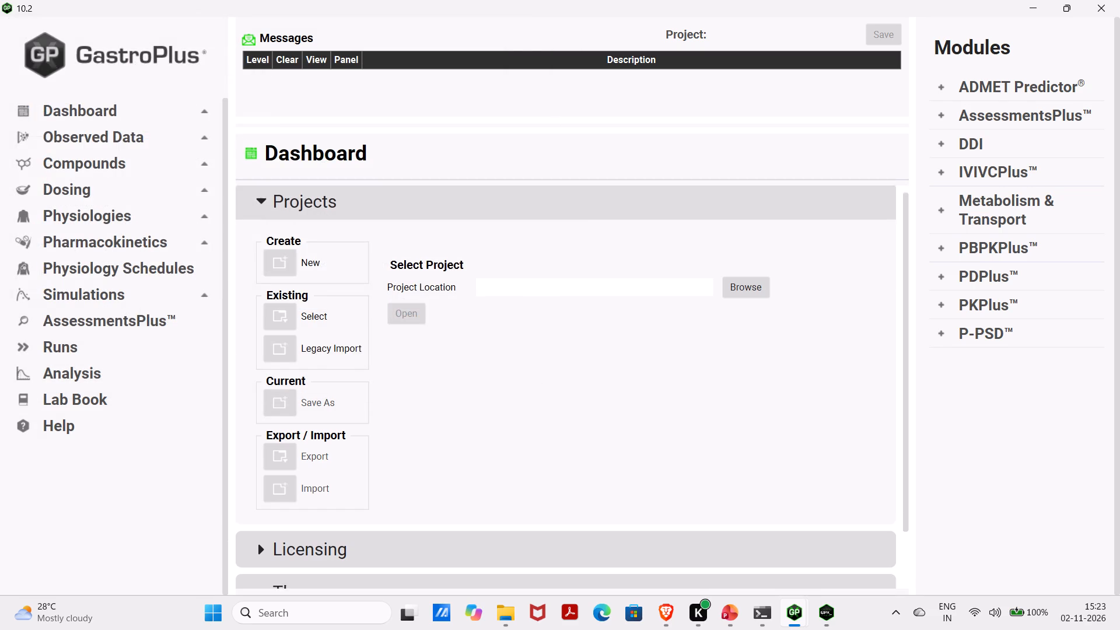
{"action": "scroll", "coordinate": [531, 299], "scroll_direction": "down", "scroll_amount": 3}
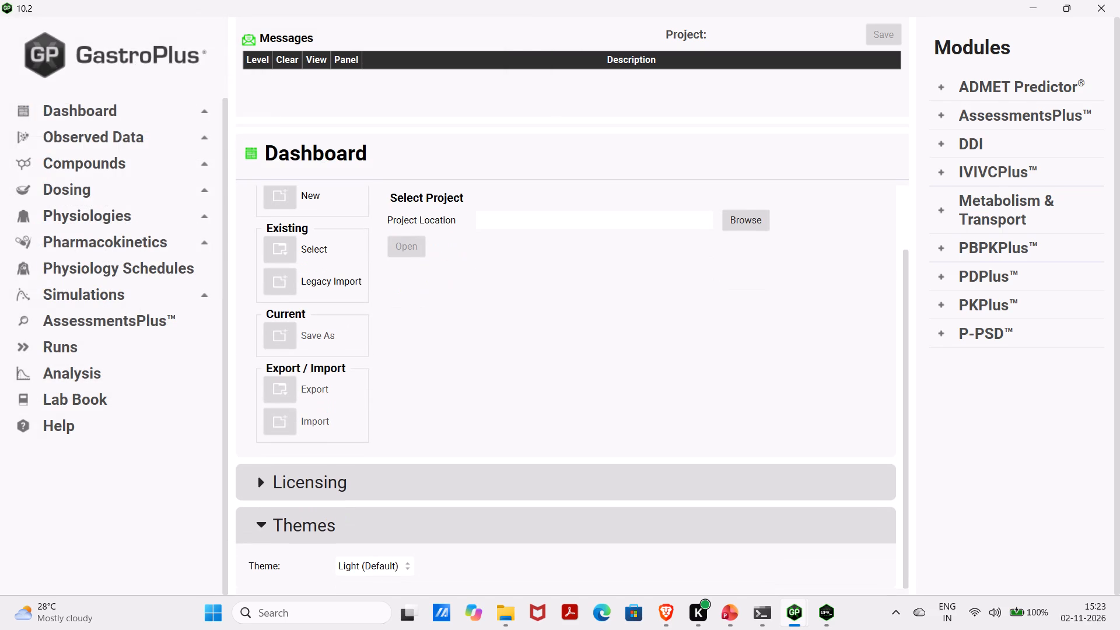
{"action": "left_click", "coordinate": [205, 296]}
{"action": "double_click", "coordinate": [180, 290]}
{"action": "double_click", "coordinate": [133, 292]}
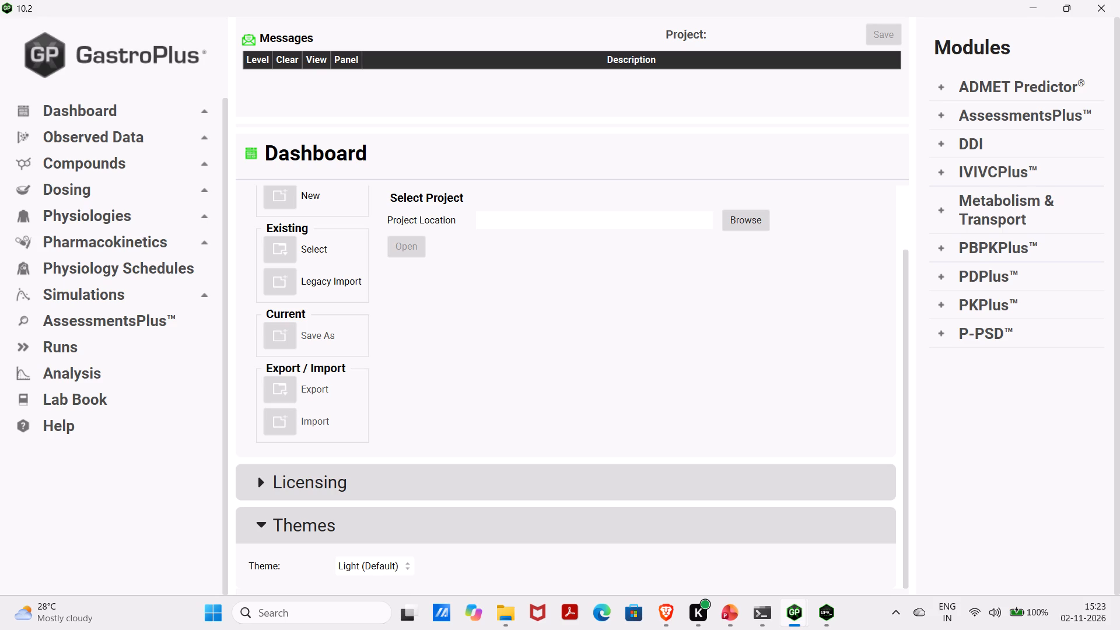
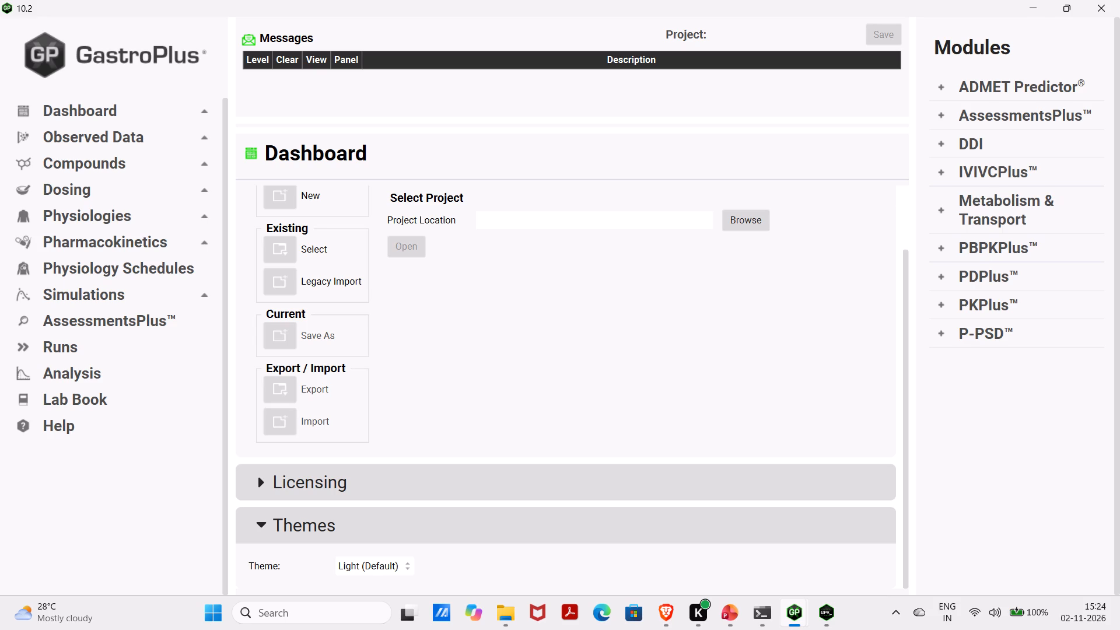
Choose to select an existing project on the dashboard.
{"action": "left_click", "coordinate": [328, 243]}
{"action": "double_click", "coordinate": [307, 247]}
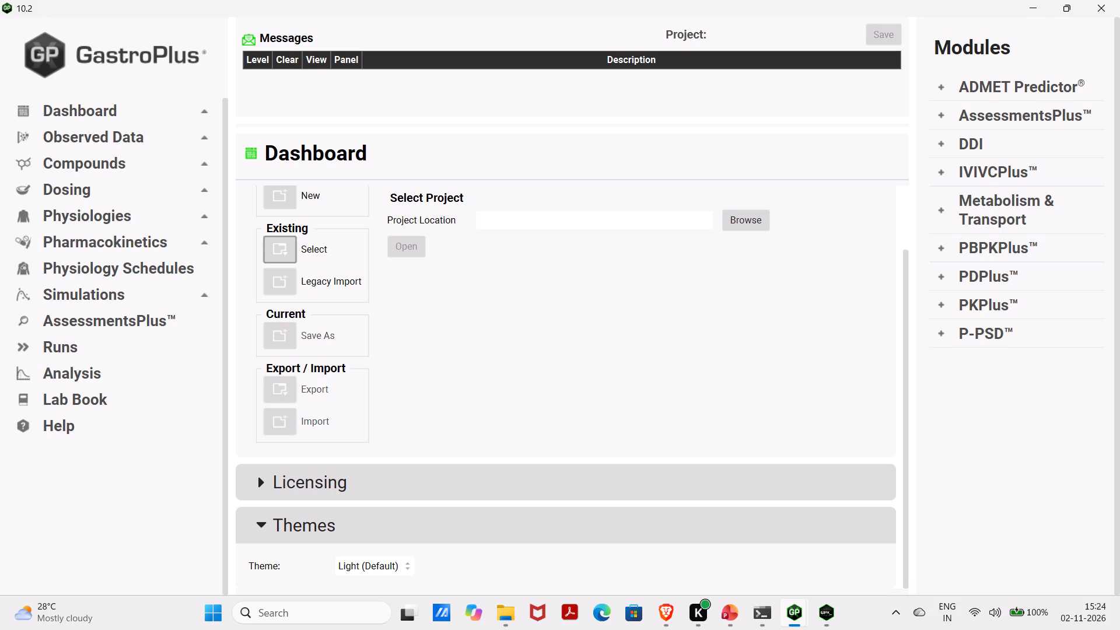
{"action": "left_click", "coordinate": [272, 244]}
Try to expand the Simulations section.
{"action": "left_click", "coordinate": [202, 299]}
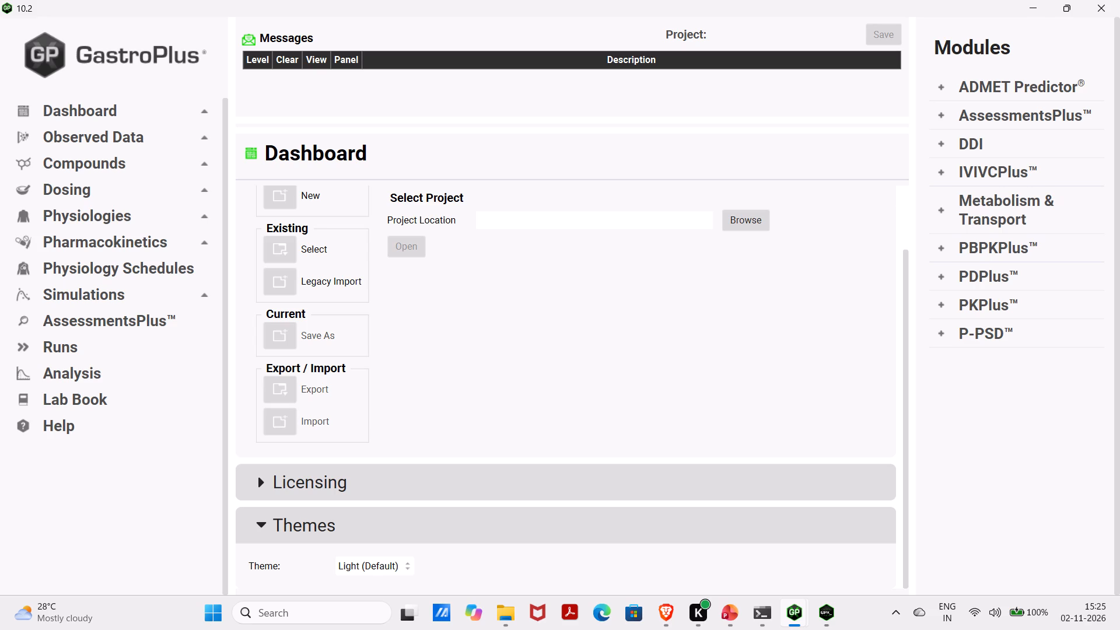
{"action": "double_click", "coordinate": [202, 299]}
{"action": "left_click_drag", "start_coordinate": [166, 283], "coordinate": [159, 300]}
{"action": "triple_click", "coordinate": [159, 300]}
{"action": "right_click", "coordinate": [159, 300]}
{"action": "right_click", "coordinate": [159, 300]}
Browse the Documents folder for an existing GastroPlus project file, and leave without opening one.
{"action": "left_click", "coordinate": [742, 222]}
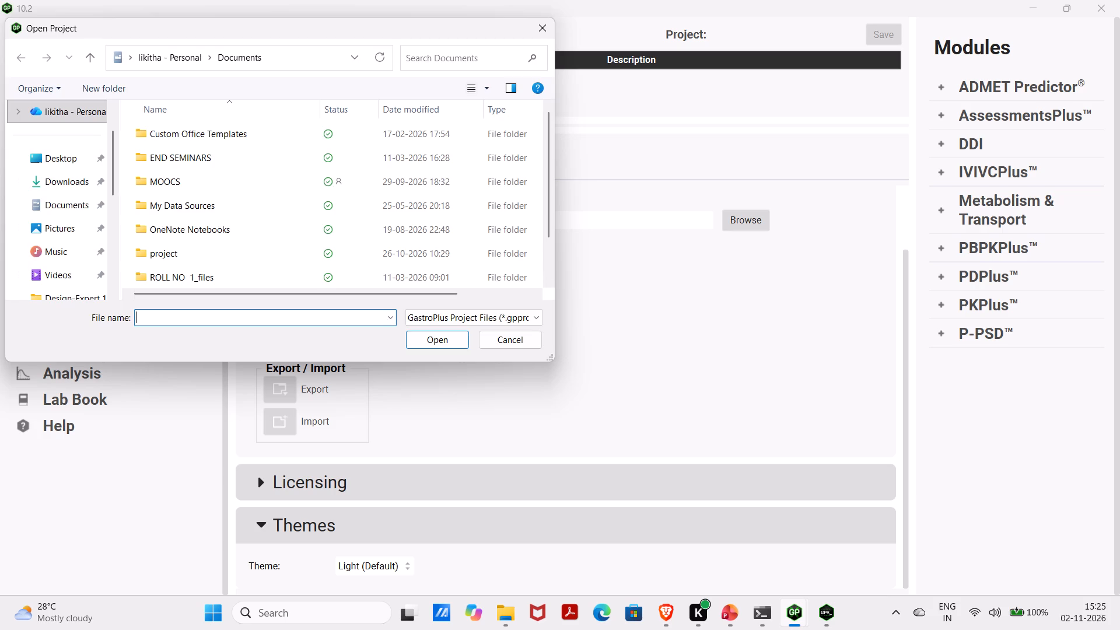
{"action": "scroll", "coordinate": [200, 272], "scroll_direction": "down", "scroll_amount": 1}
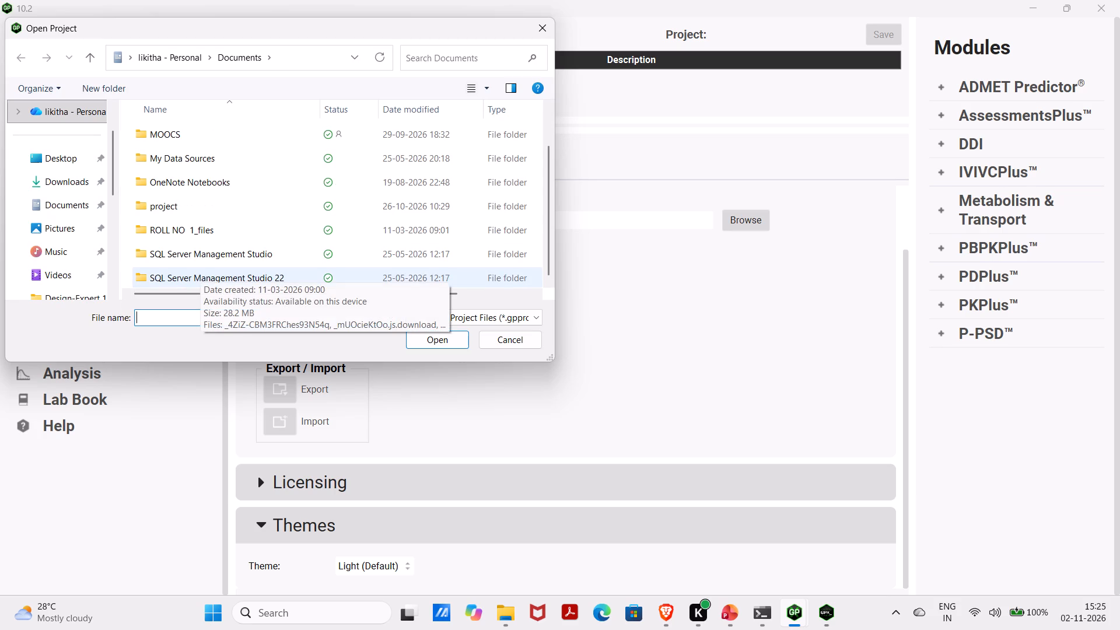
{"action": "scroll", "coordinate": [200, 272], "scroll_direction": "down", "scroll_amount": 1}
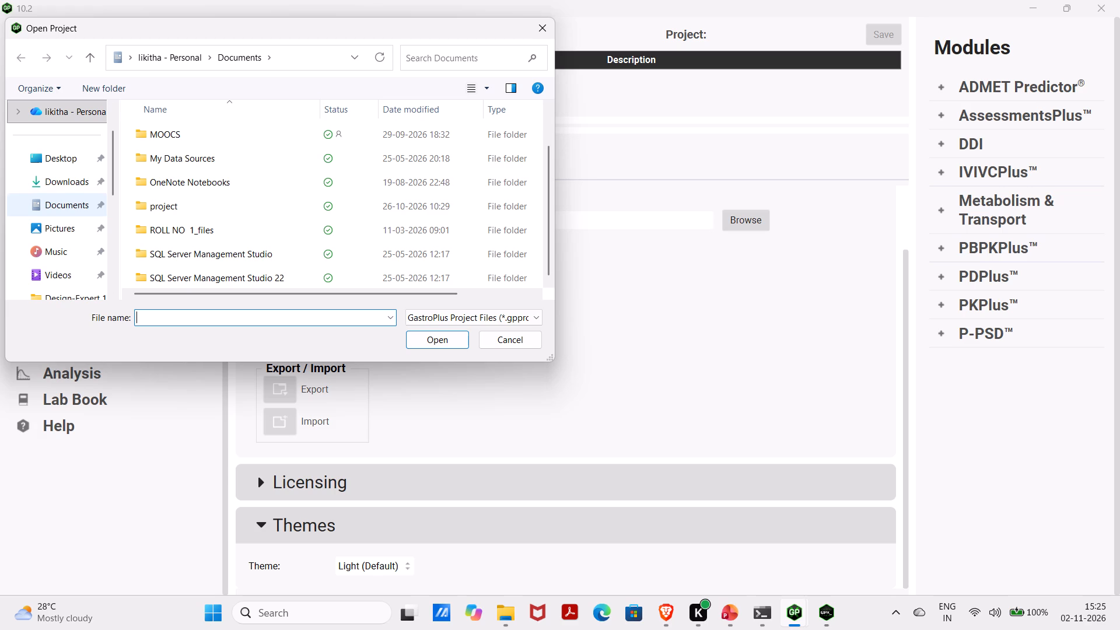
{"action": "left_click", "coordinate": [547, 32]}
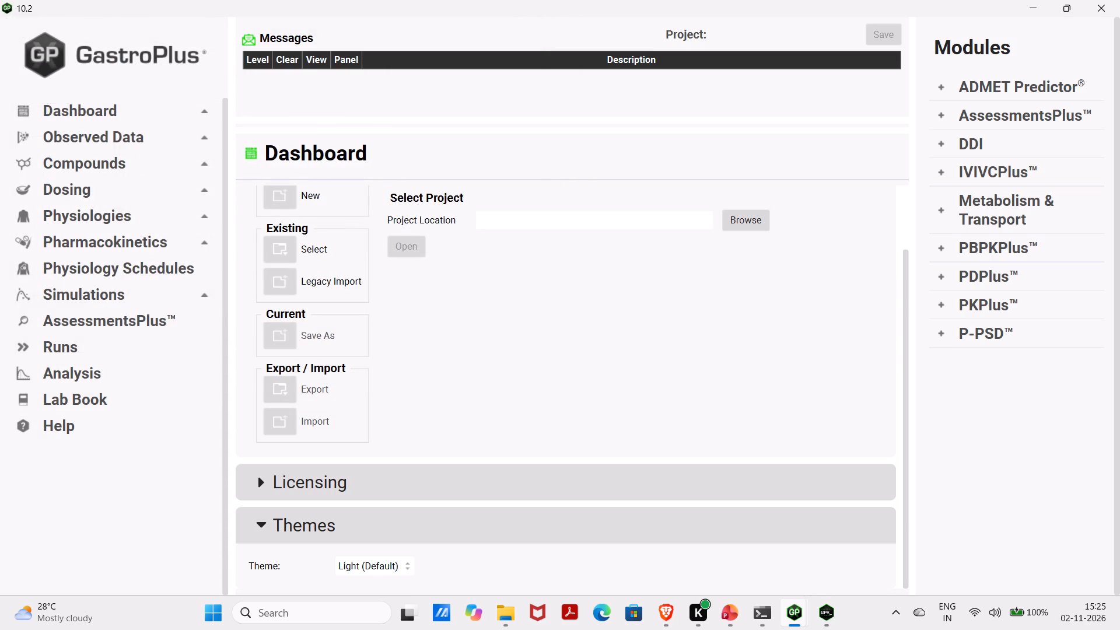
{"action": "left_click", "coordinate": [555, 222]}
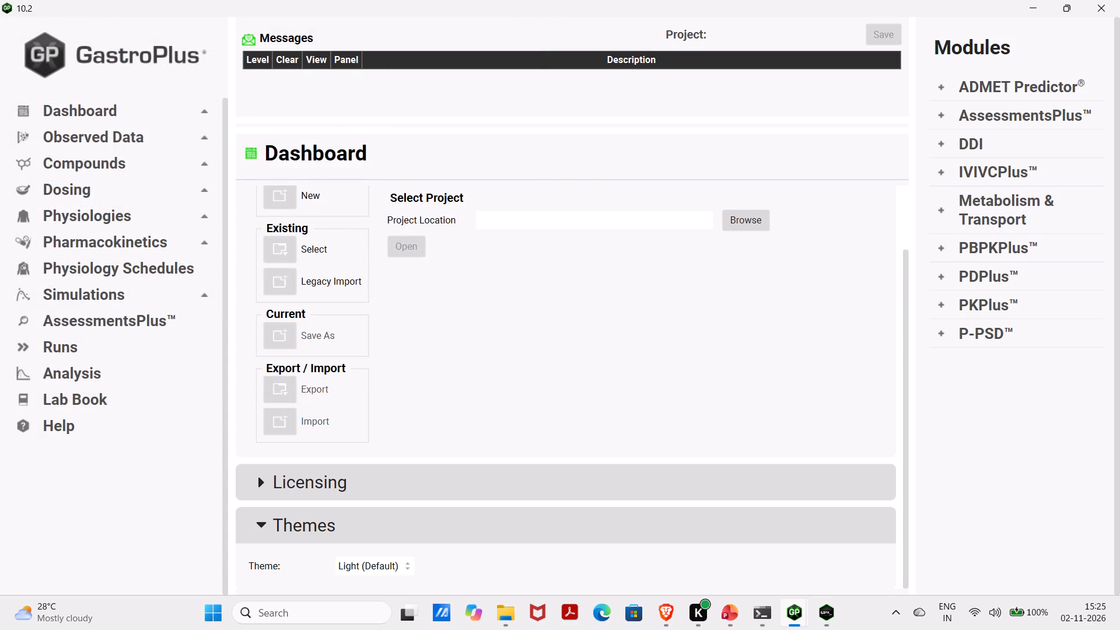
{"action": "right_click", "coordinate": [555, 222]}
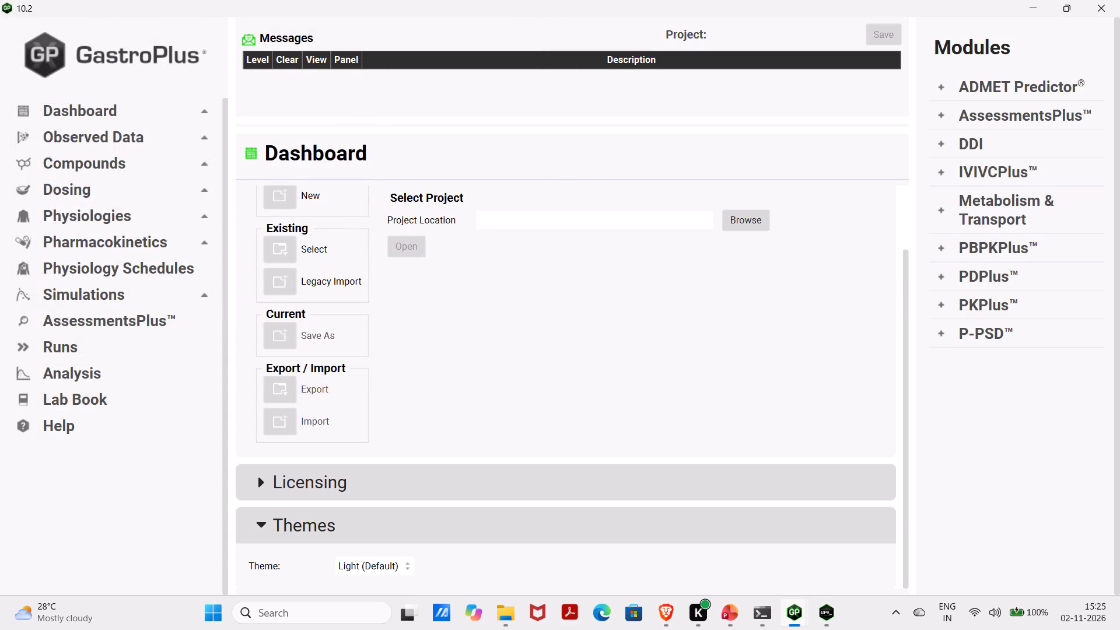
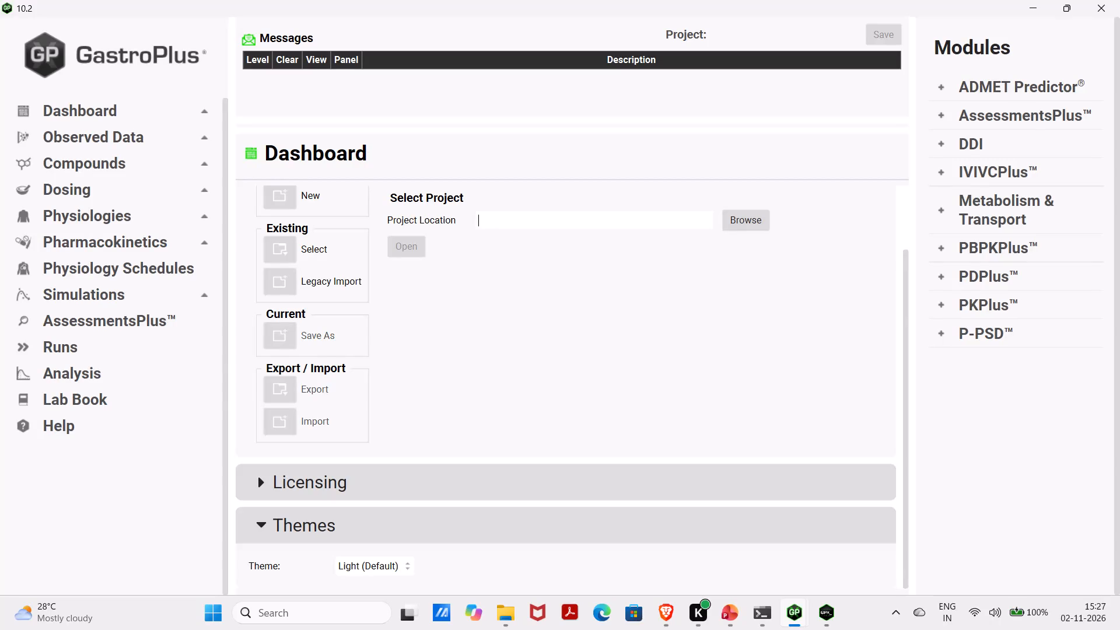
Browse the Documents folder for an existing GastroPlus project file.
{"action": "left_click", "coordinate": [740, 223]}
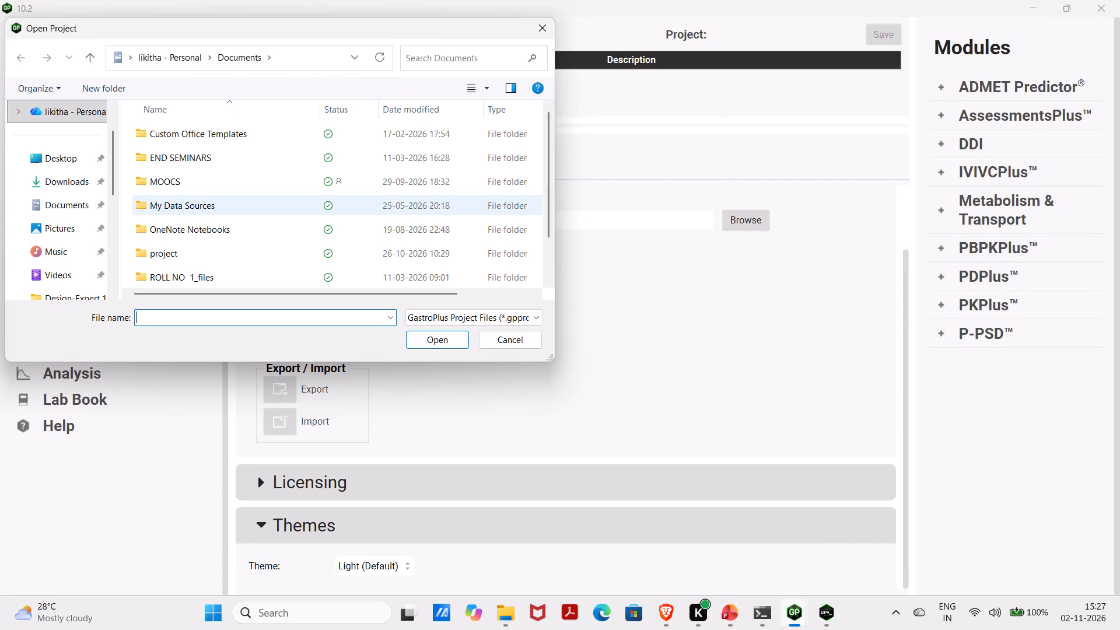
{"action": "scroll", "coordinate": [463, 200], "scroll_direction": "down", "scroll_amount": 5}
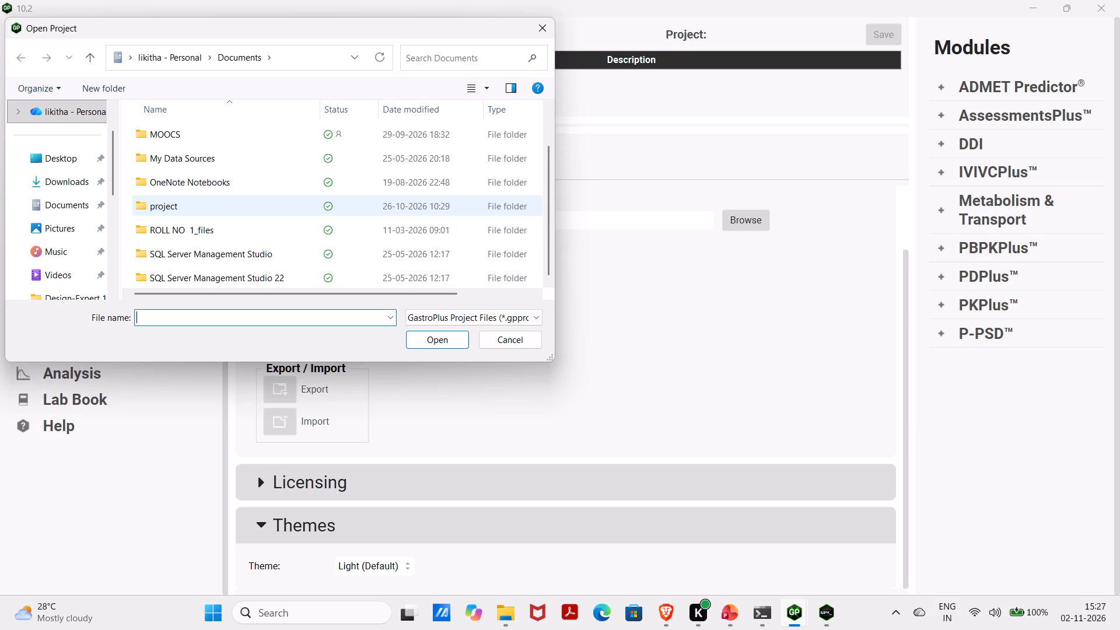
{"action": "scroll", "coordinate": [463, 200], "scroll_direction": "down", "scroll_amount": 2}
{"action": "scroll", "coordinate": [386, 262], "scroll_direction": "down", "scroll_amount": 4}
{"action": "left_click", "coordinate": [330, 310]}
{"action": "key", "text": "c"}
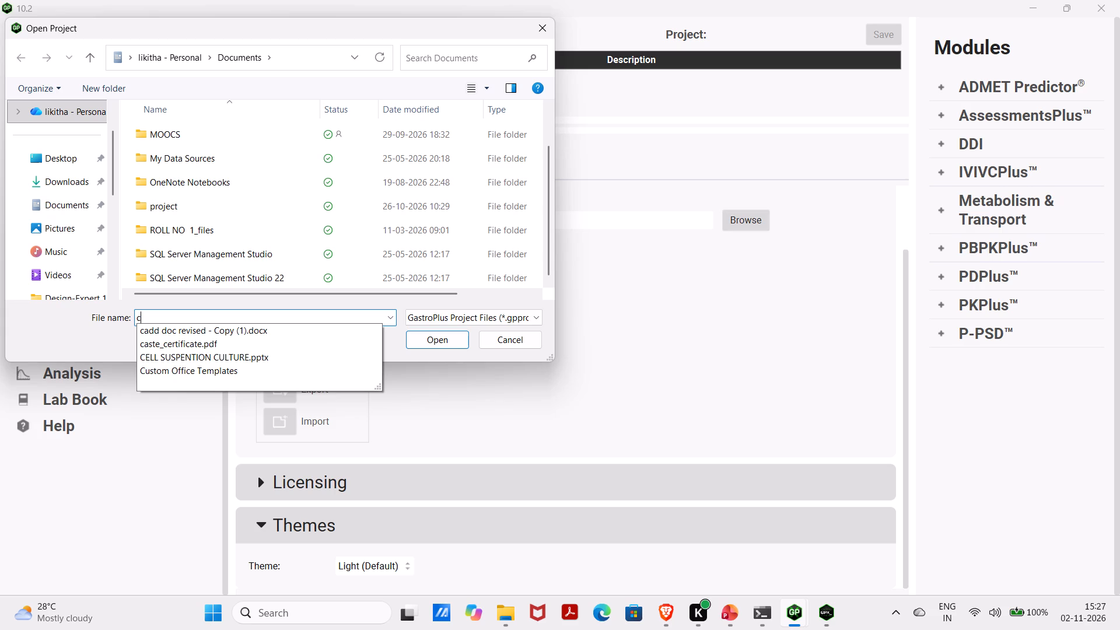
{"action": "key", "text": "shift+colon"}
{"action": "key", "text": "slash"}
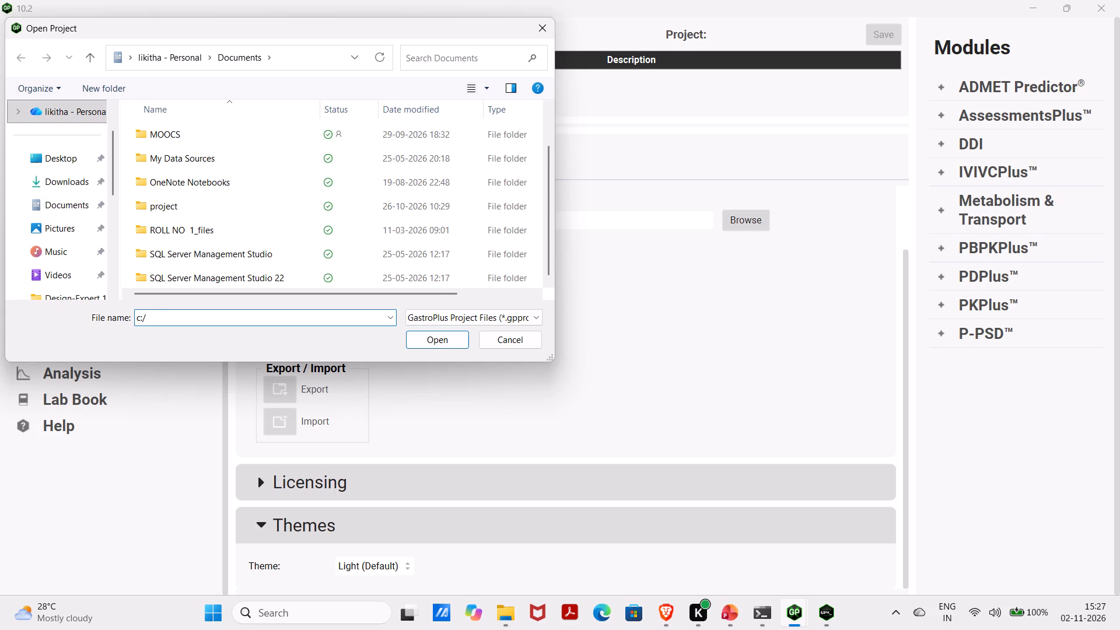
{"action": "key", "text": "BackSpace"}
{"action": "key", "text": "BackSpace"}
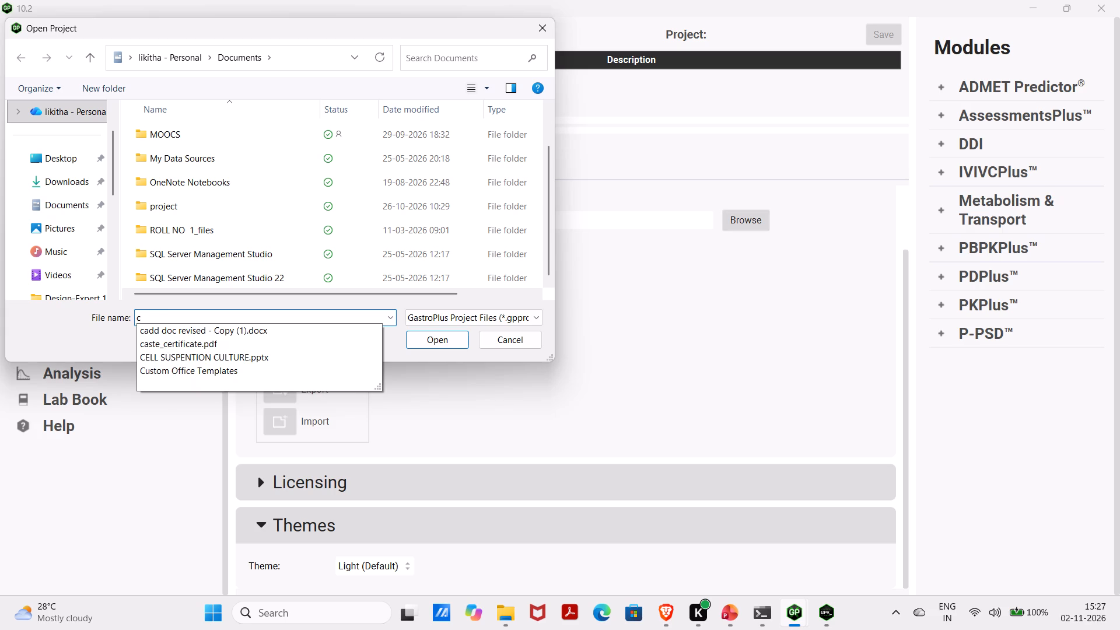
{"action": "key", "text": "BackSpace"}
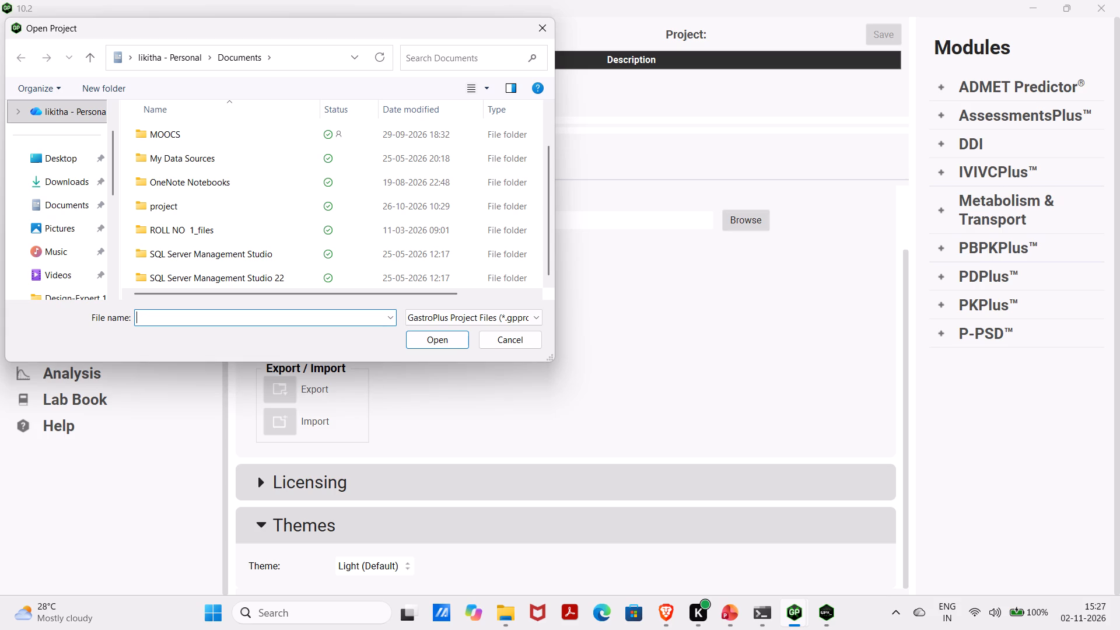
Look through the Desktop, Downloads, Documents, Pictures, Music, Screenshots, MOOCS and Design-Expert 13 folders for a GastroPlus project file.
{"action": "left_click", "coordinate": [84, 160]}
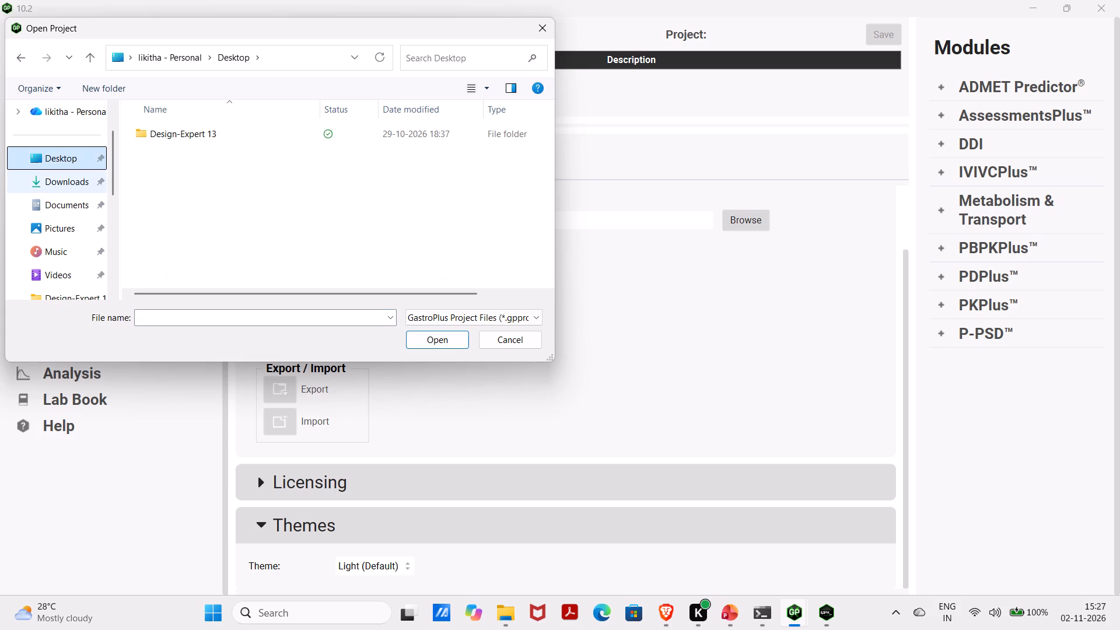
{"action": "left_click", "coordinate": [77, 176]}
{"action": "left_click", "coordinate": [68, 202]}
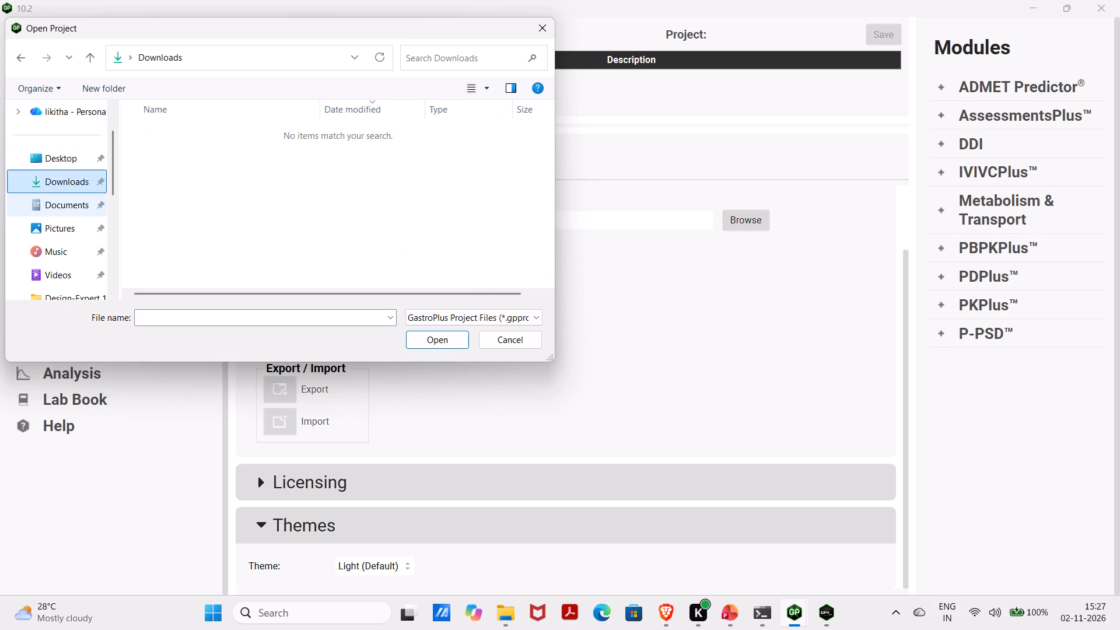
{"action": "scroll", "coordinate": [178, 223], "scroll_direction": "down", "scroll_amount": 1}
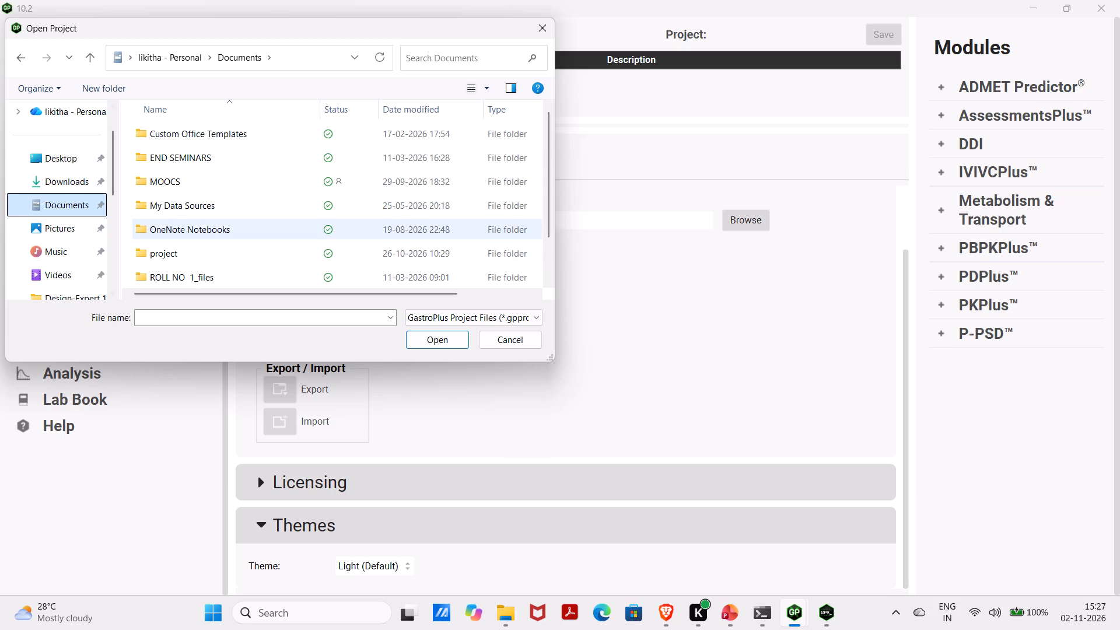
{"action": "scroll", "coordinate": [178, 223], "scroll_direction": "down", "scroll_amount": 5}
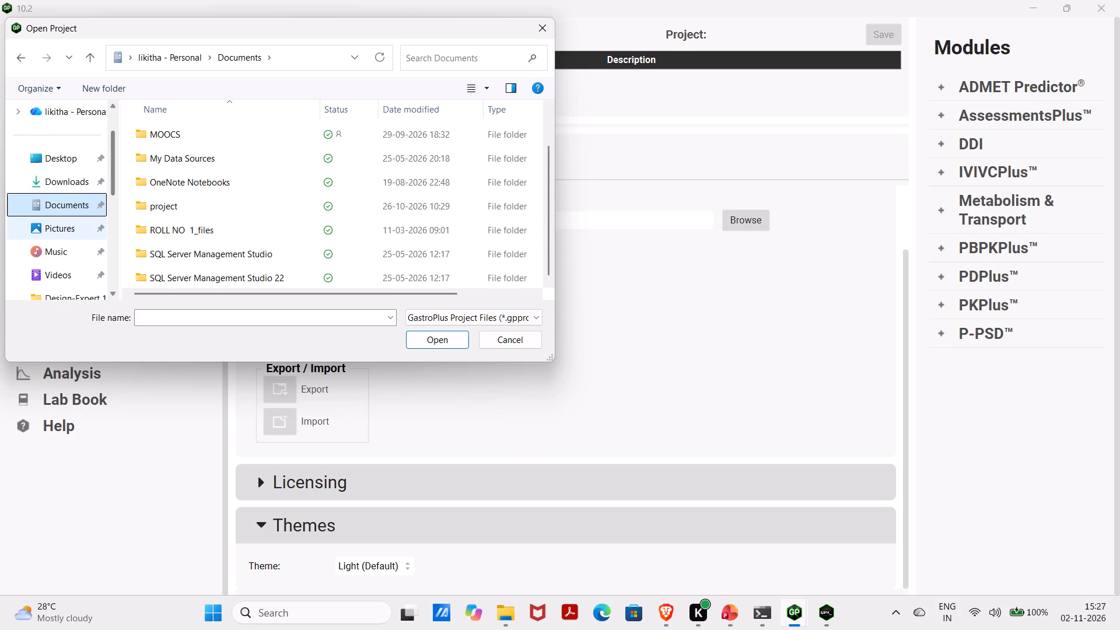
{"action": "left_click", "coordinate": [93, 234]}
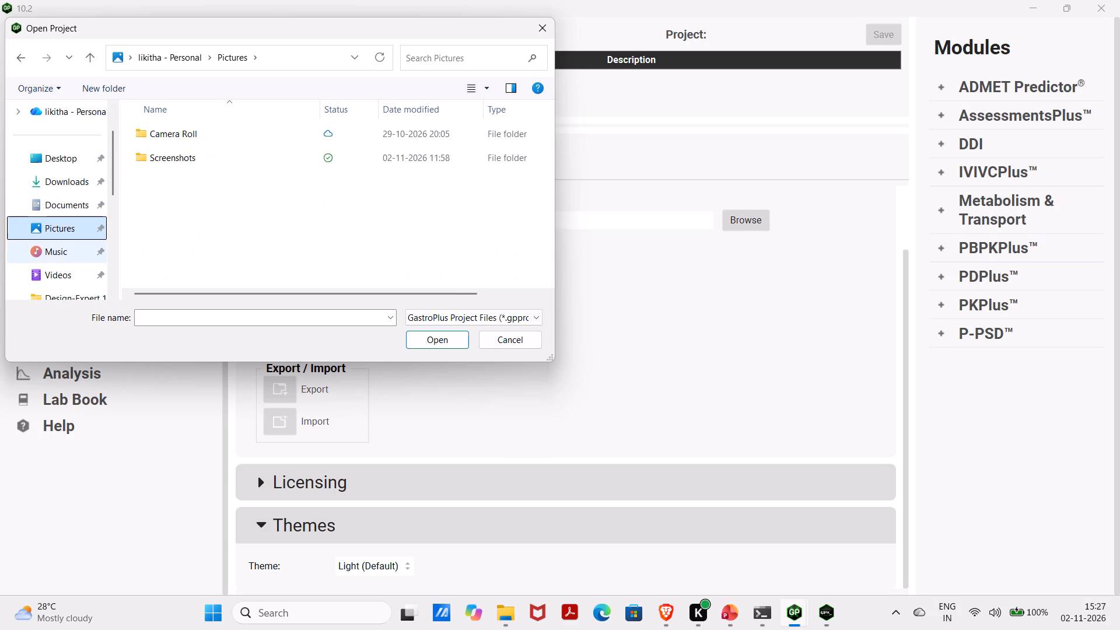
{"action": "left_click", "coordinate": [84, 254]}
{"action": "scroll", "coordinate": [84, 254], "scroll_direction": "down", "scroll_amount": 2}
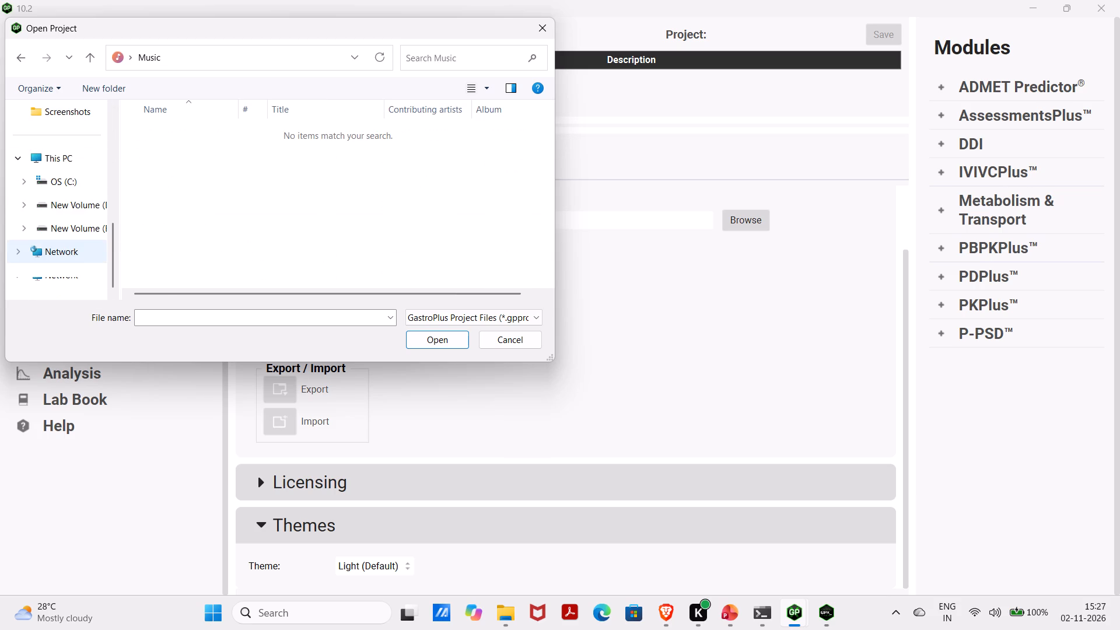
{"action": "scroll", "coordinate": [84, 254], "scroll_direction": "up", "scroll_amount": 1}
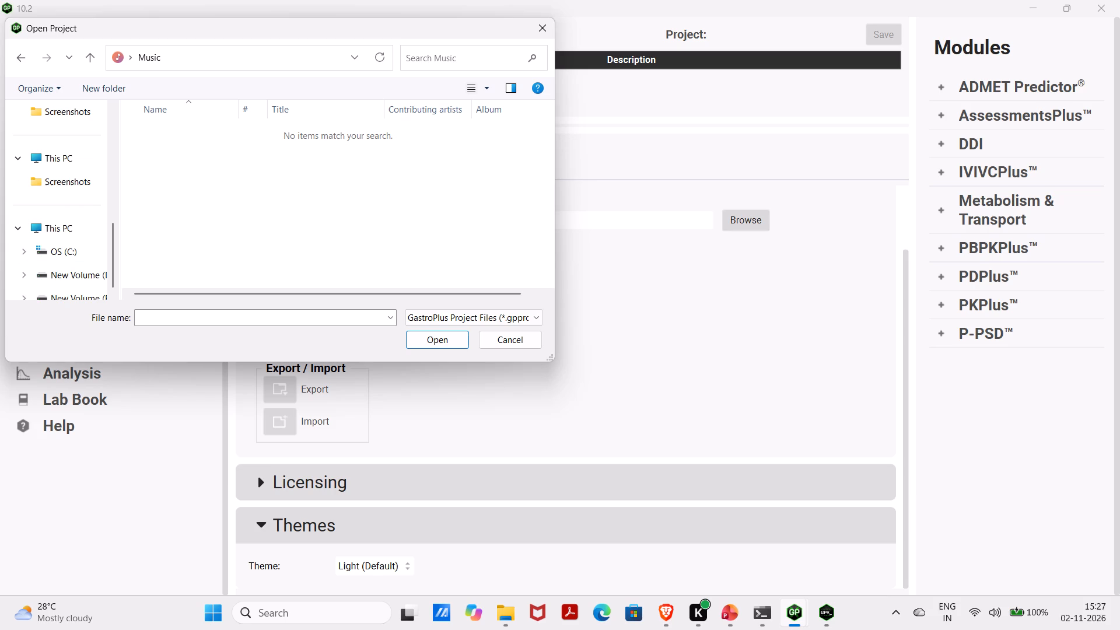
{"action": "left_click", "coordinate": [91, 180]}
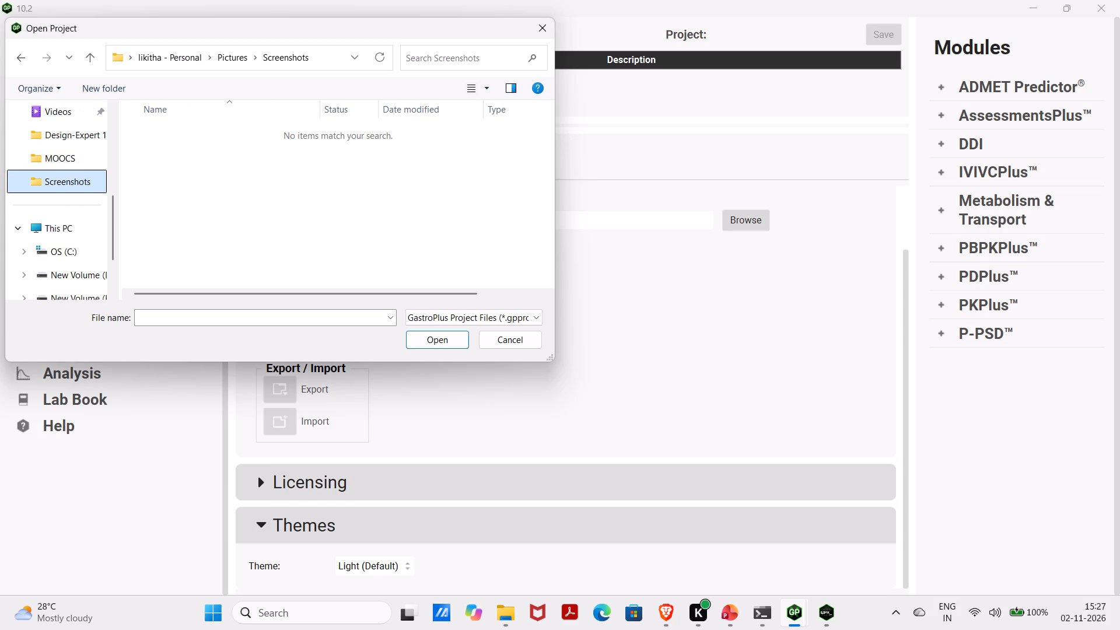
{"action": "left_click", "coordinate": [89, 161]}
{"action": "left_click", "coordinate": [87, 136]}
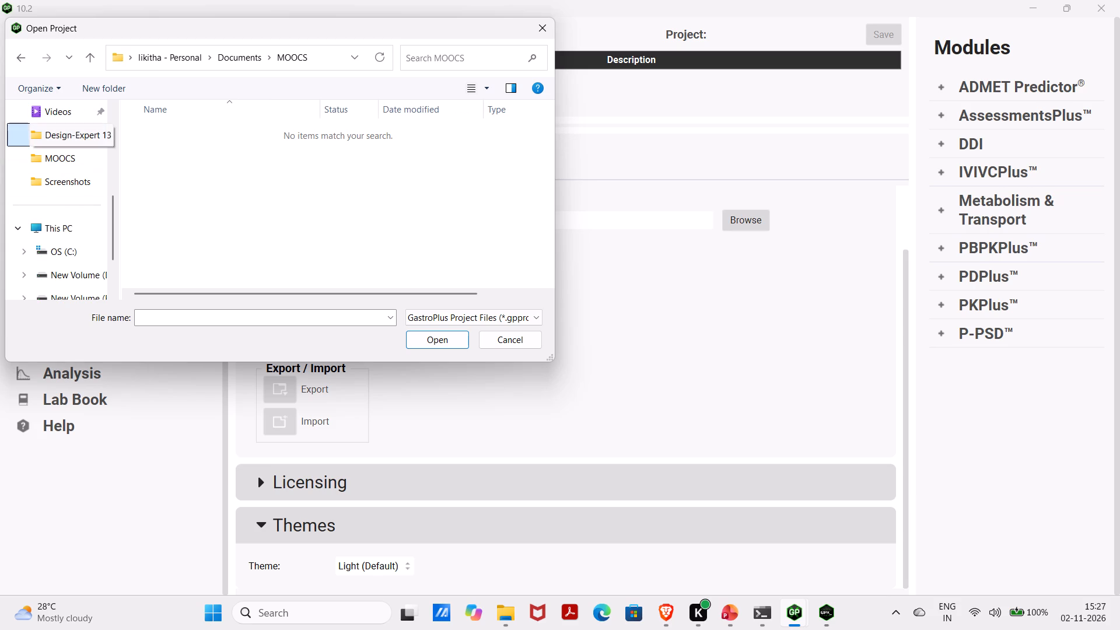
{"action": "scroll", "coordinate": [83, 211], "scroll_direction": "down", "scroll_amount": 1}
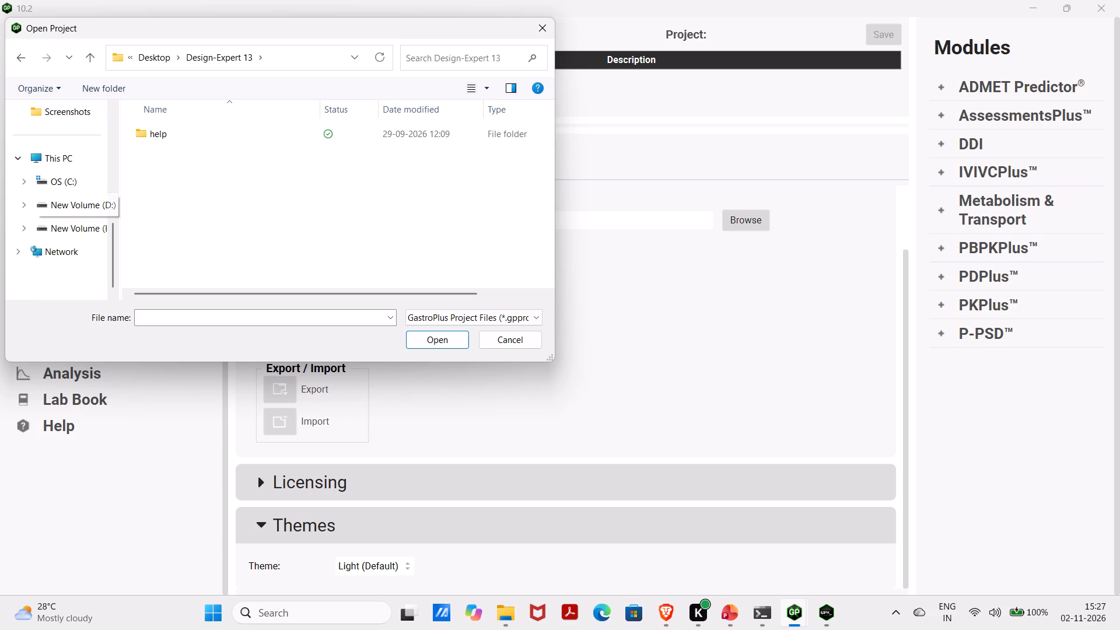
Check the file type choices, keeping GastroPlus Project Files (*.gpproject), and try to open without a file chosen.
{"action": "left_click", "coordinate": [642, 394]}
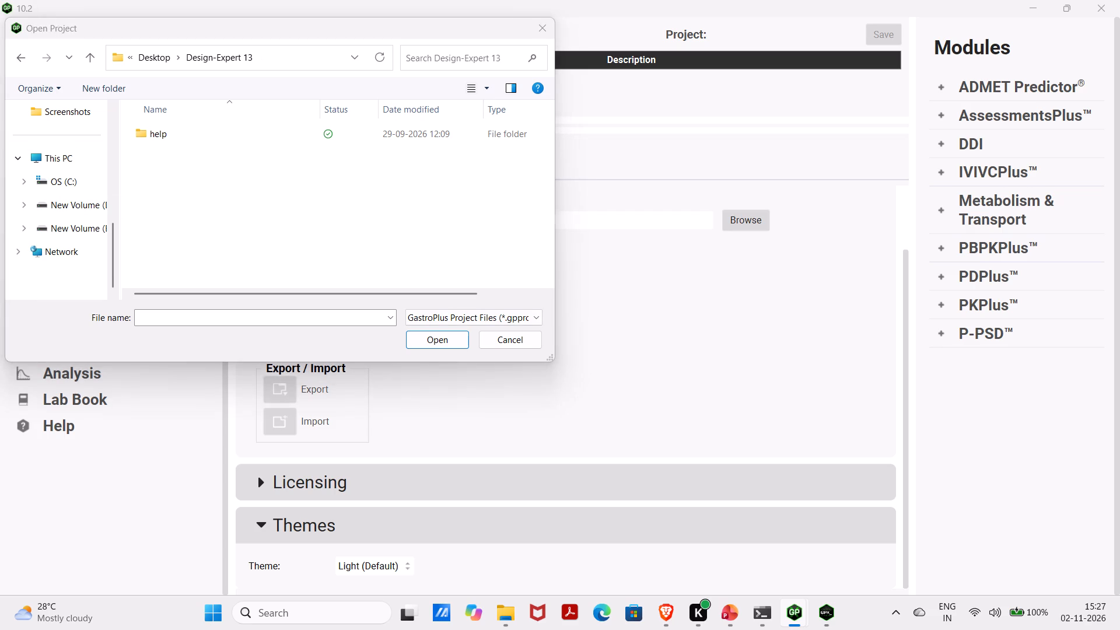
{"action": "left_click", "coordinate": [536, 315]}
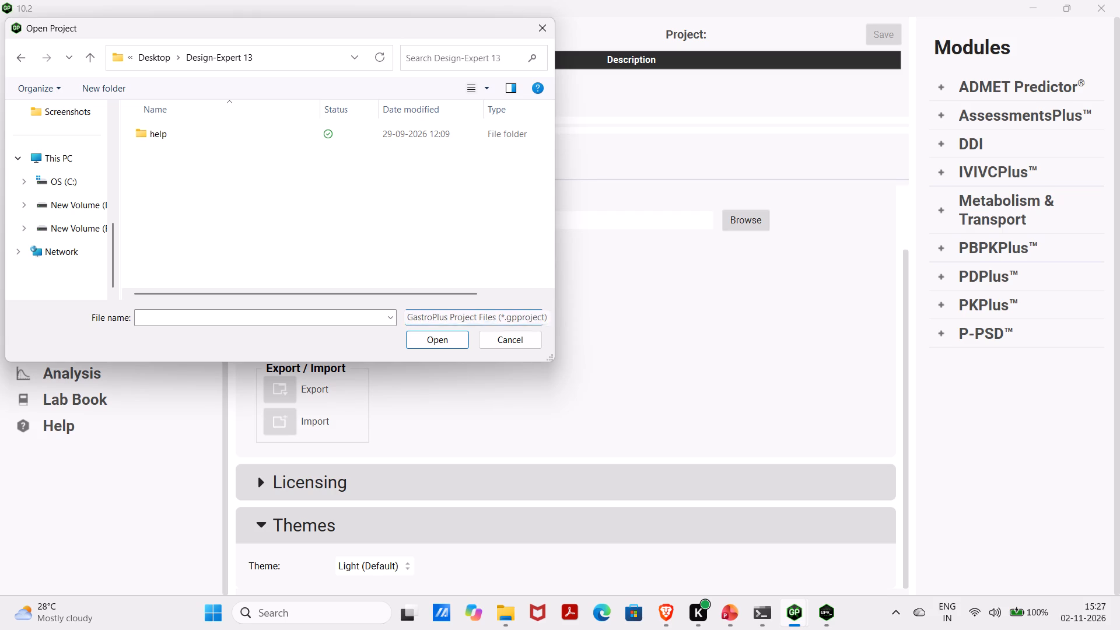
{"action": "left_click", "coordinate": [521, 332]}
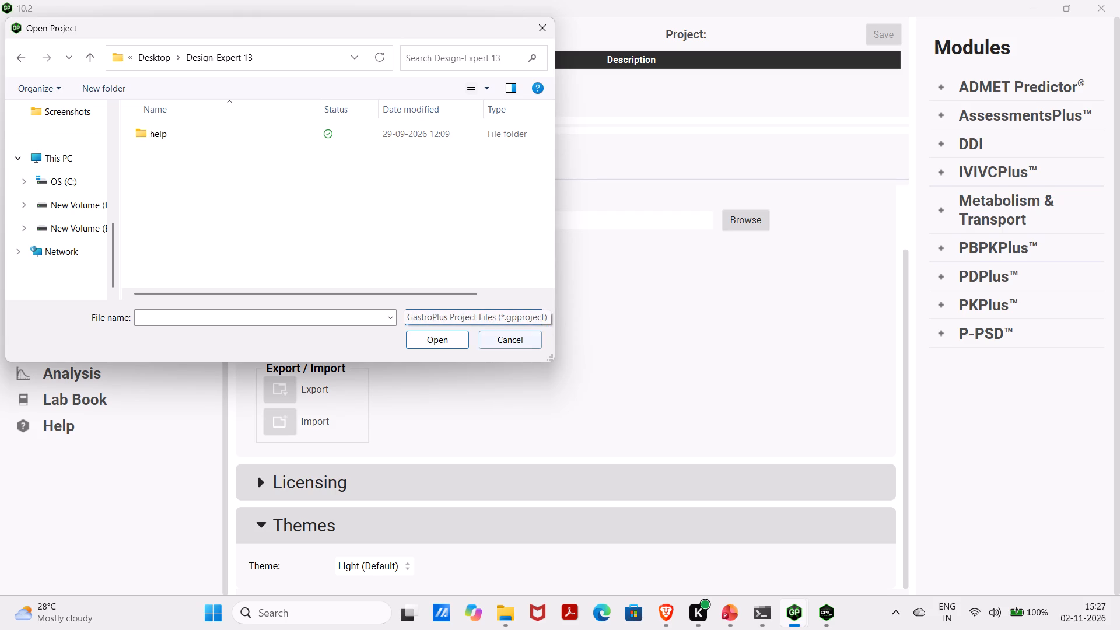
{"action": "left_click", "coordinate": [444, 343]}
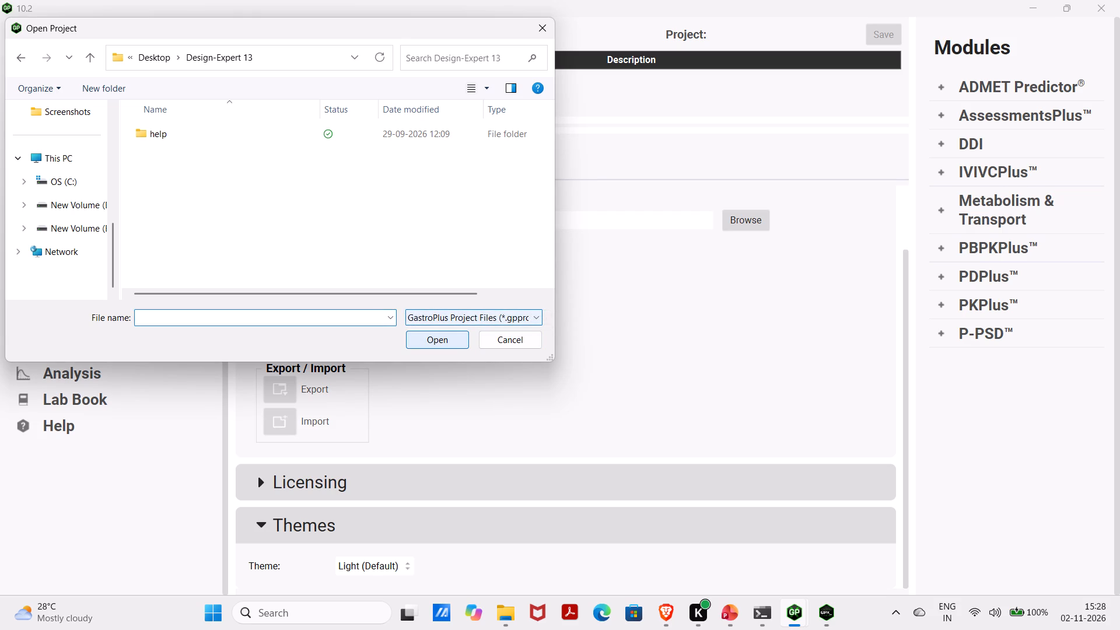
{"action": "double_click", "coordinate": [444, 343]}
{"action": "triple_click", "coordinate": [466, 321]}
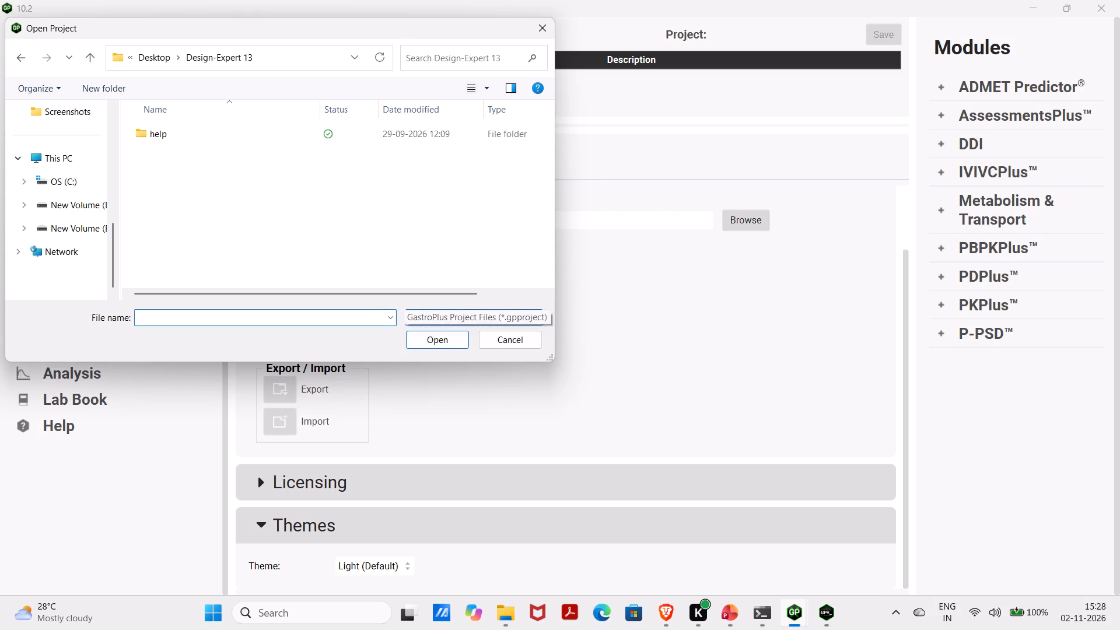
{"action": "left_click", "coordinate": [460, 329]}
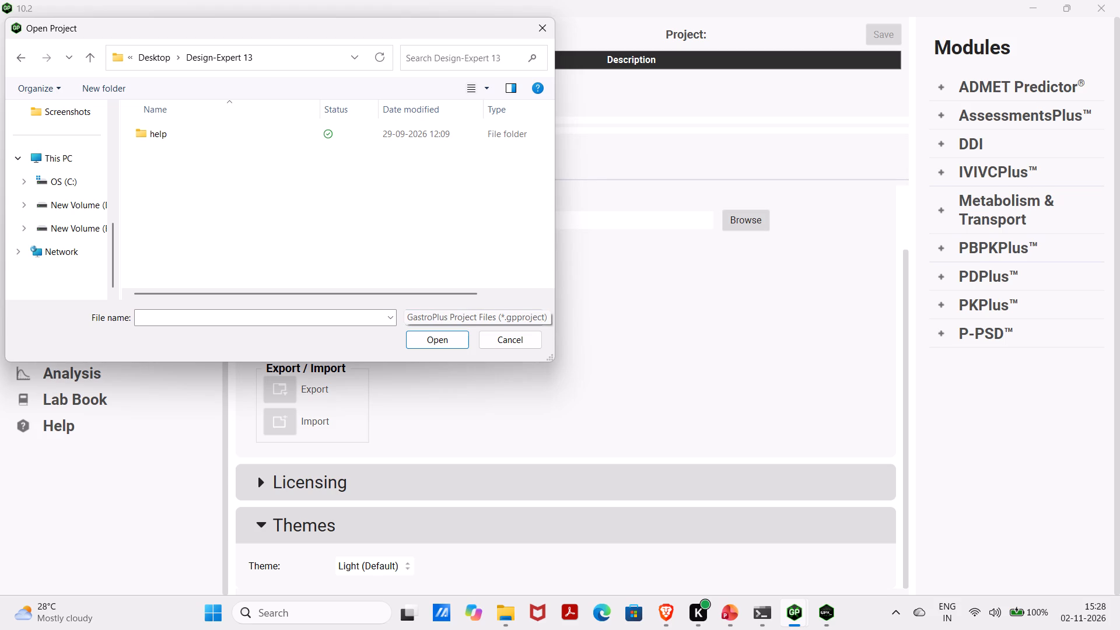
Search the Design-Expert 13 folder for "gastroplus project".
{"action": "left_click", "coordinate": [461, 57]}
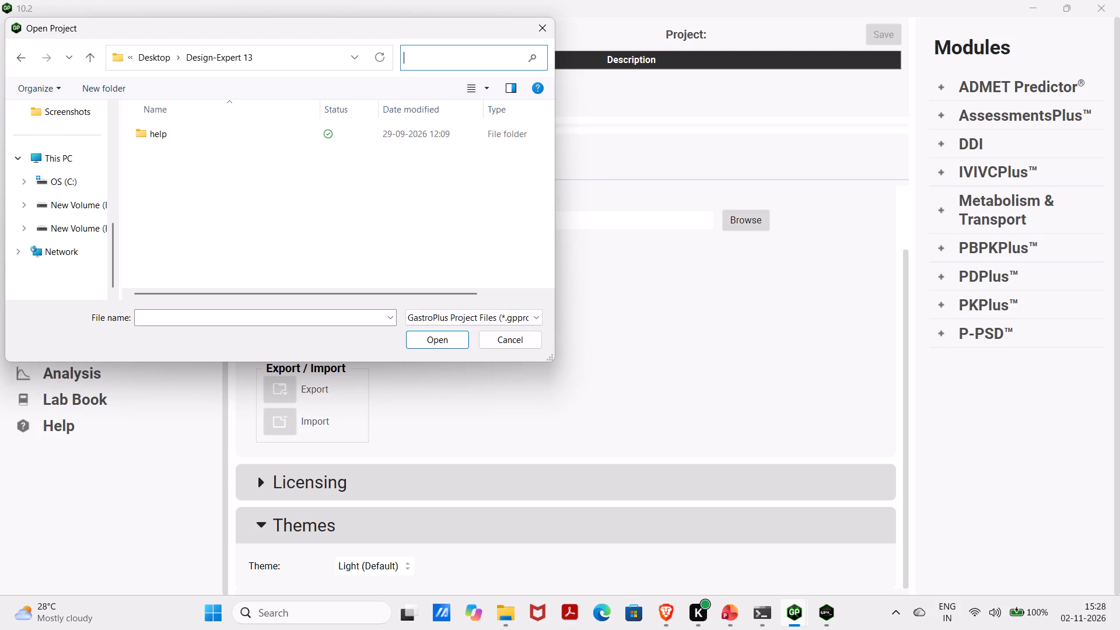
{"action": "type", "text": "gas"}
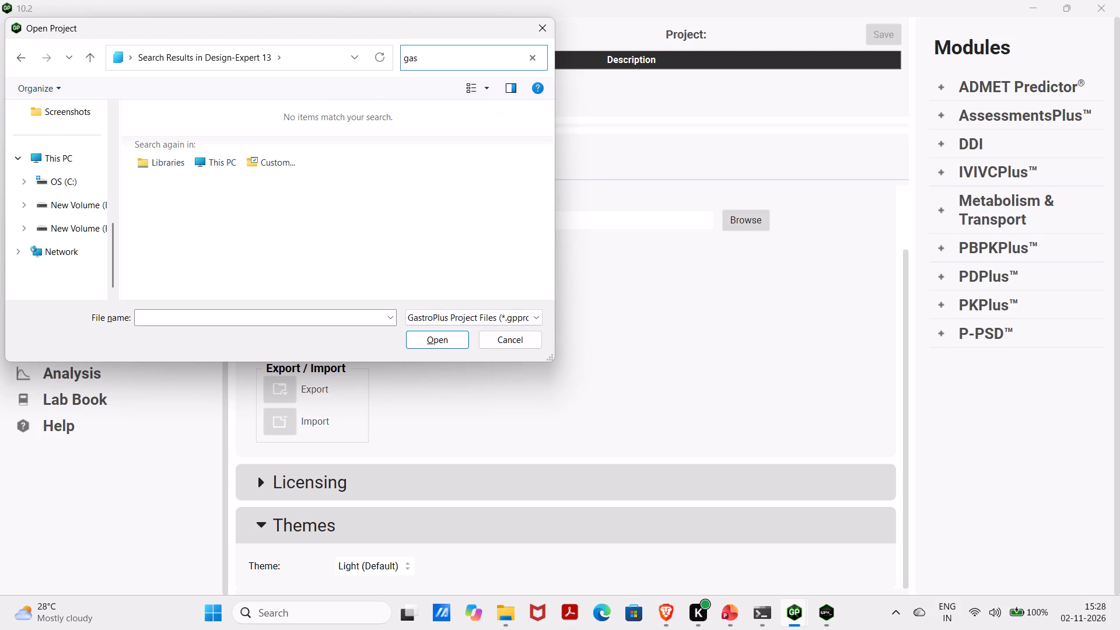
{"action": "key", "text": "t"}
{"action": "type", "text": "roplus"}
{"action": "key", "text": "space"}
{"action": "type", "text": "pr"}
{"action": "type", "text": "oject"}
{"action": "key", "text": "Return"}
{"action": "left_click", "coordinate": [380, 54]}
{"action": "left_click", "coordinate": [468, 64]}
{"action": "left_click", "coordinate": [496, 60]}
{"action": "scroll", "coordinate": [214, 197], "scroll_direction": "up", "scroll_amount": 10}
Repeat the "gastroplus project" search in Libraries, and leave the project browser without opening a file.
{"action": "left_click", "coordinate": [172, 167]}
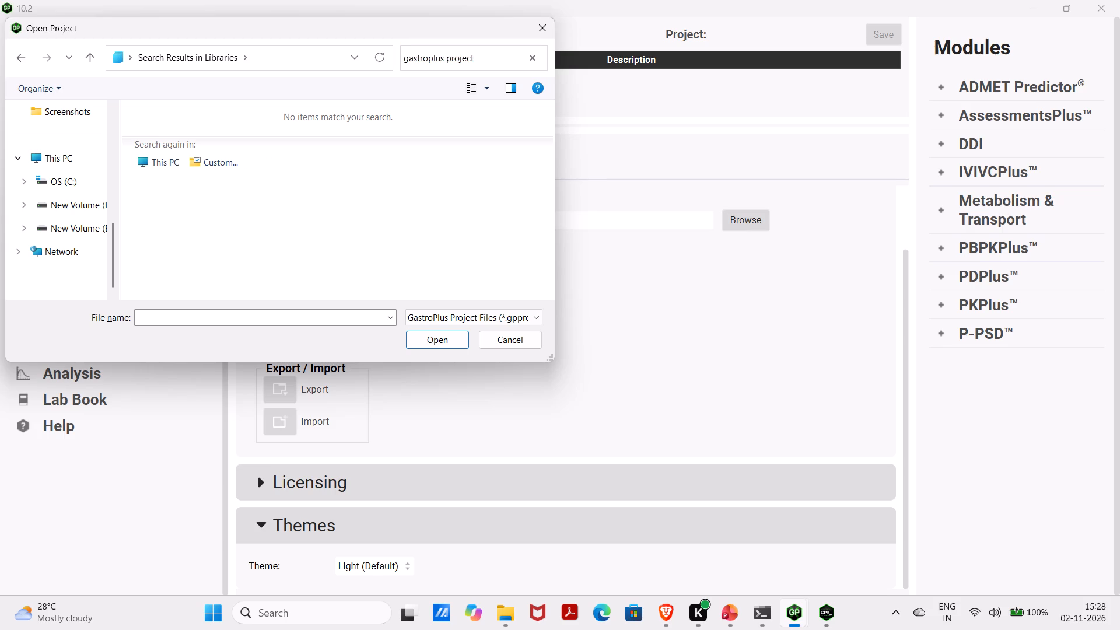
{"action": "left_click", "coordinate": [540, 30]}
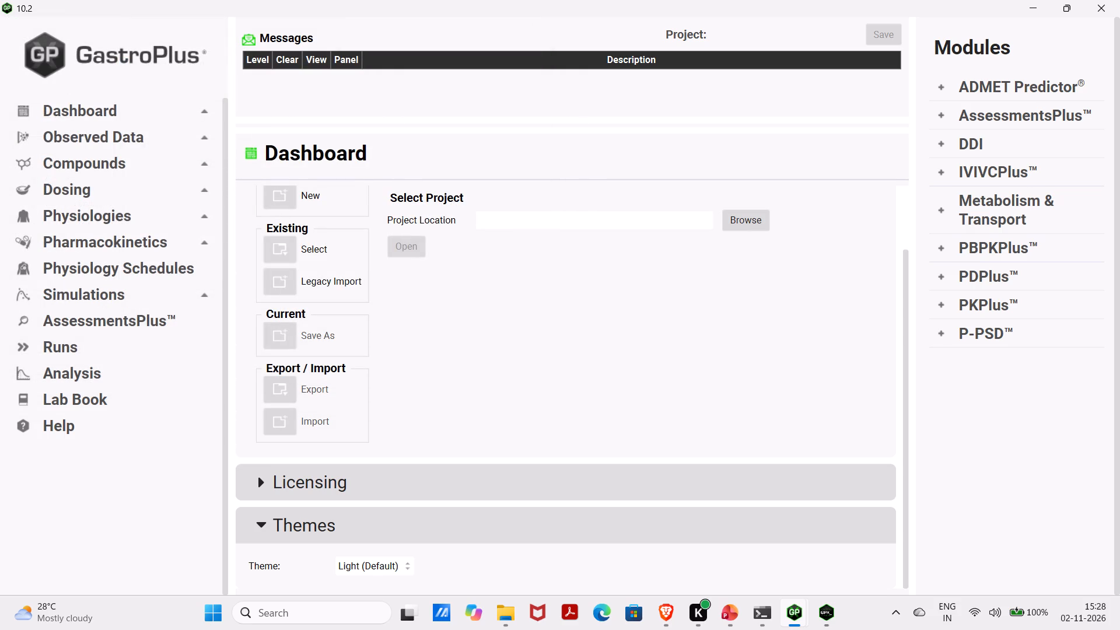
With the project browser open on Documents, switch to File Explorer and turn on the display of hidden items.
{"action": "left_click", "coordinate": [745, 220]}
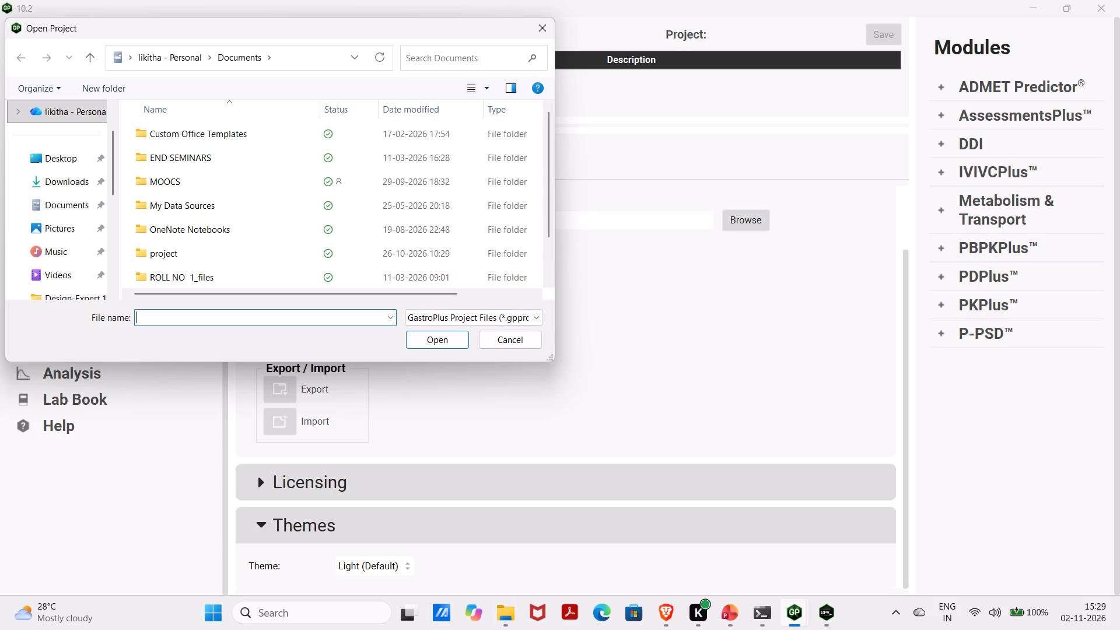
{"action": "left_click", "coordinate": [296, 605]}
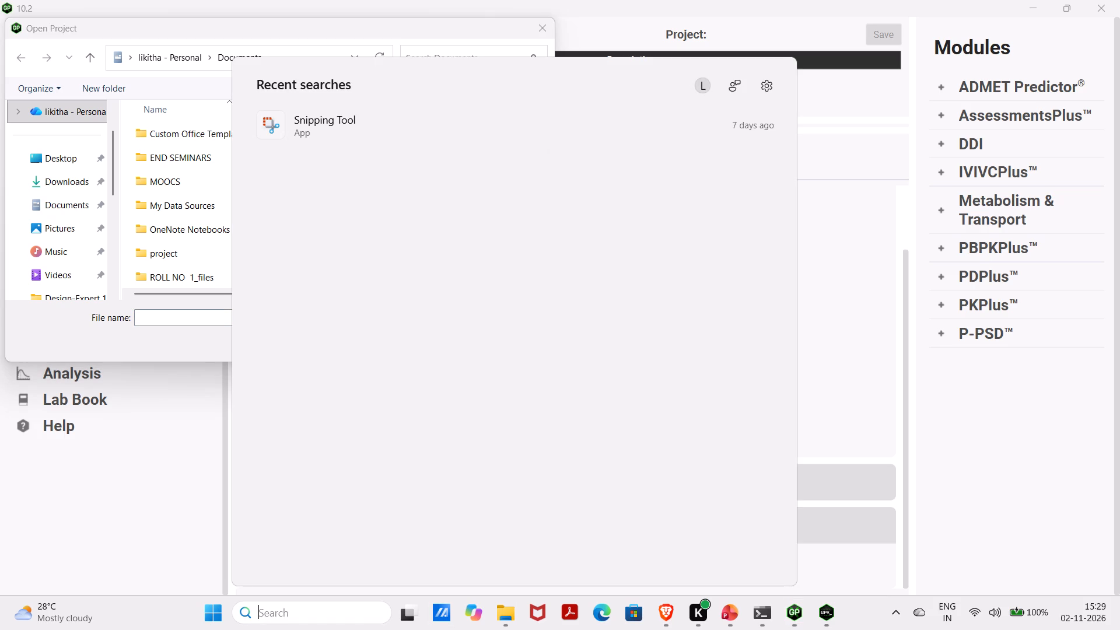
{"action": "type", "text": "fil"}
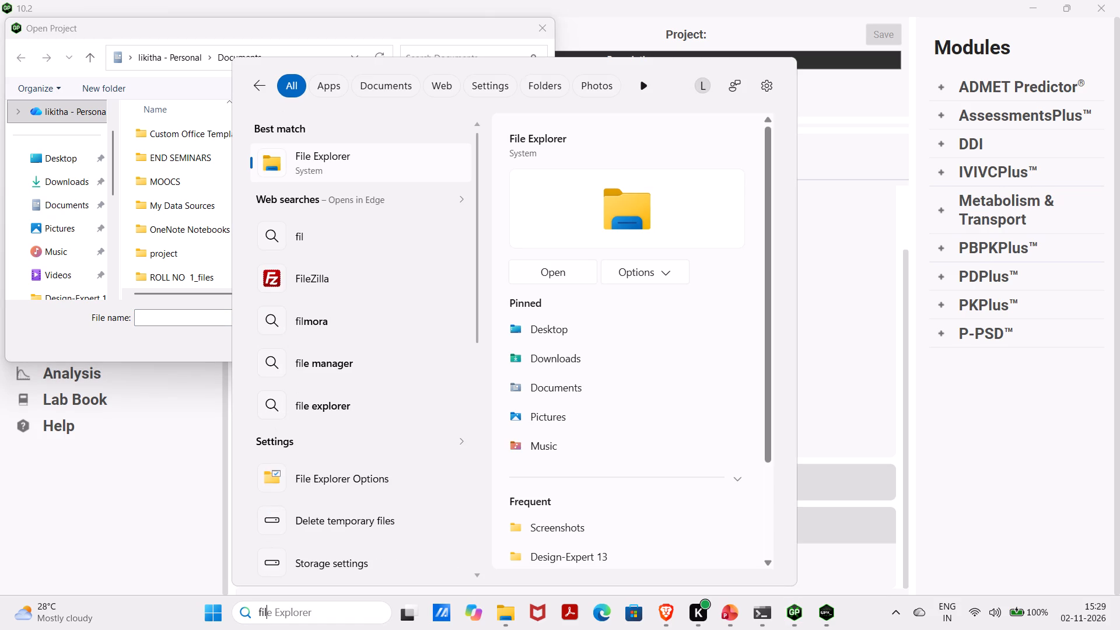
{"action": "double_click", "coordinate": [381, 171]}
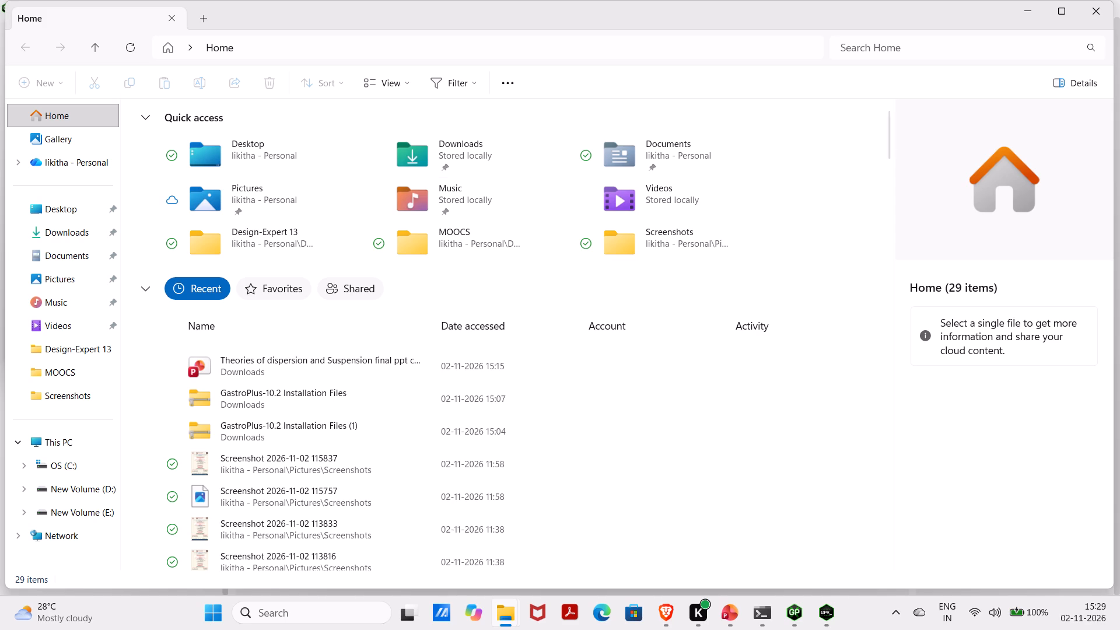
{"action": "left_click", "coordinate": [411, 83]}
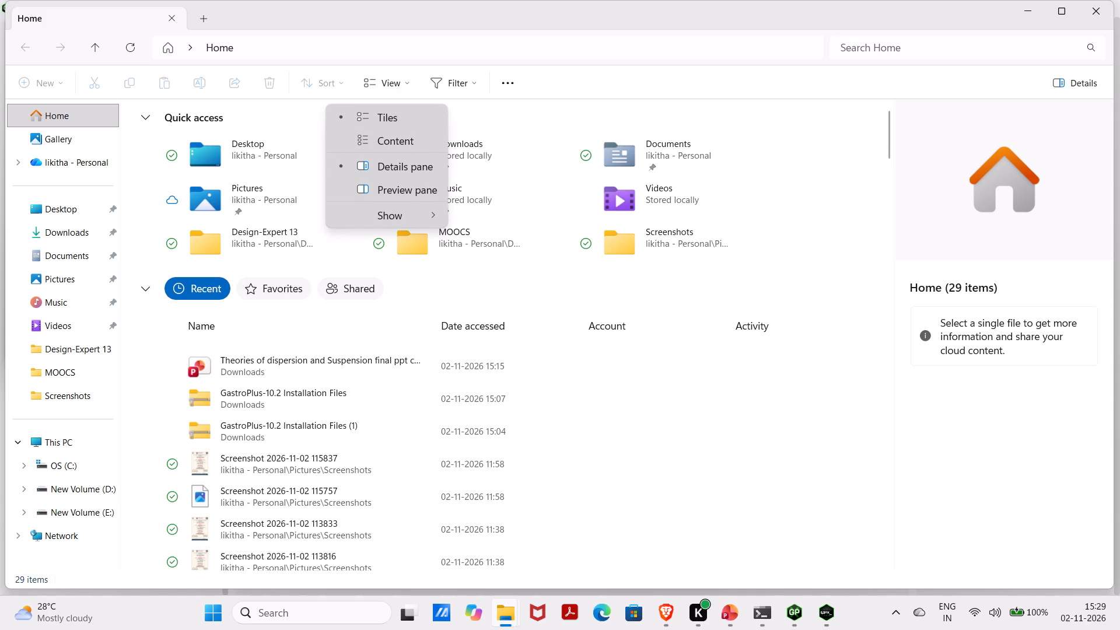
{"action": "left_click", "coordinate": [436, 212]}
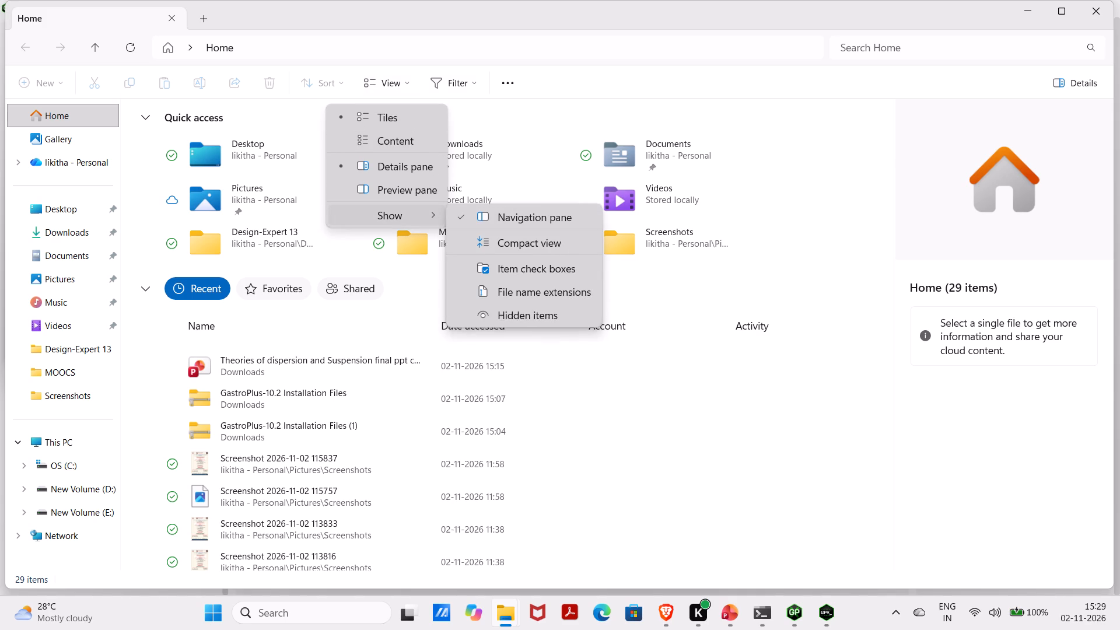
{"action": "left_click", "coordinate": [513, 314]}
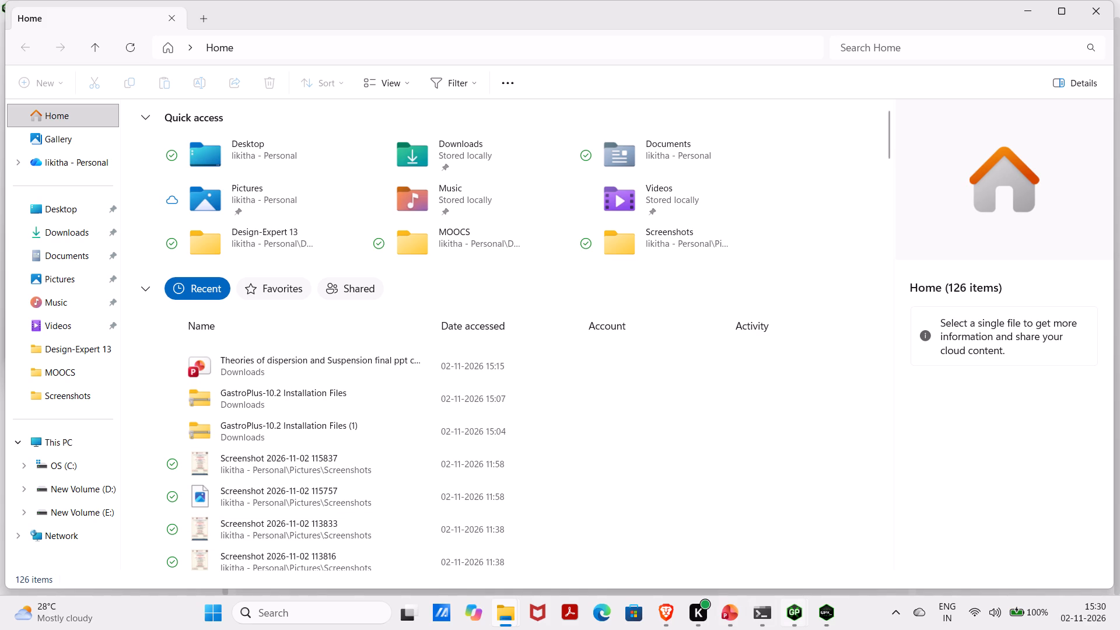
Return to GastroPlus, reopen the project browser, and look in Documents for a project file by entering a name beginning with "gas".
{"action": "left_click", "coordinate": [839, 568]}
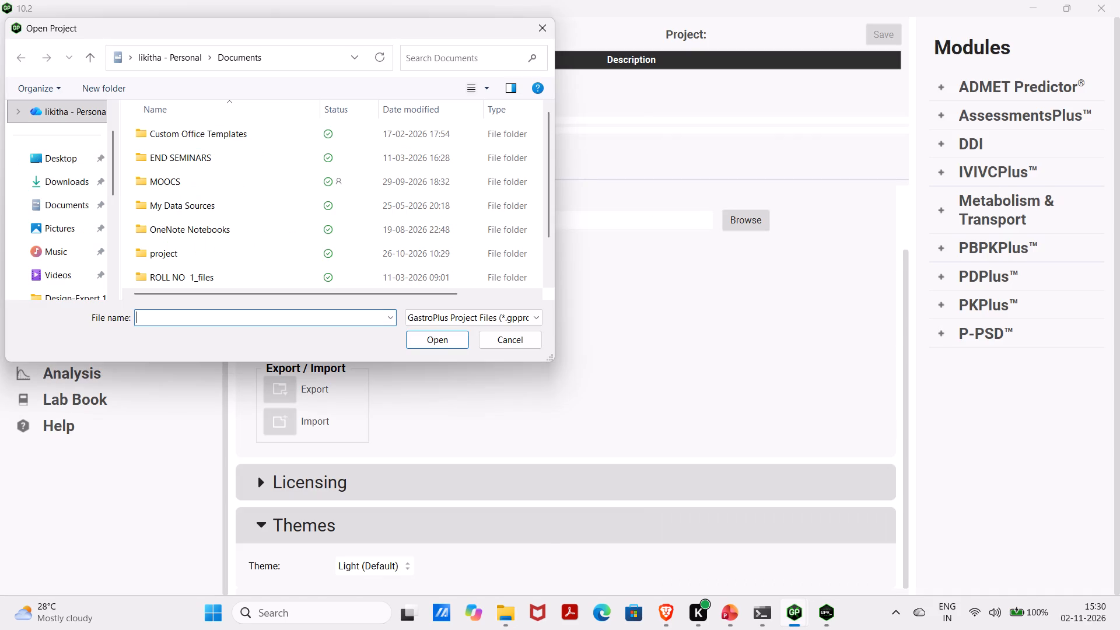
{"action": "left_click_drag", "start_coordinate": [686, 328], "coordinate": [671, 313]}
{"action": "left_click_drag", "start_coordinate": [671, 313], "coordinate": [583, 48]}
{"action": "left_click", "coordinate": [548, 30]}
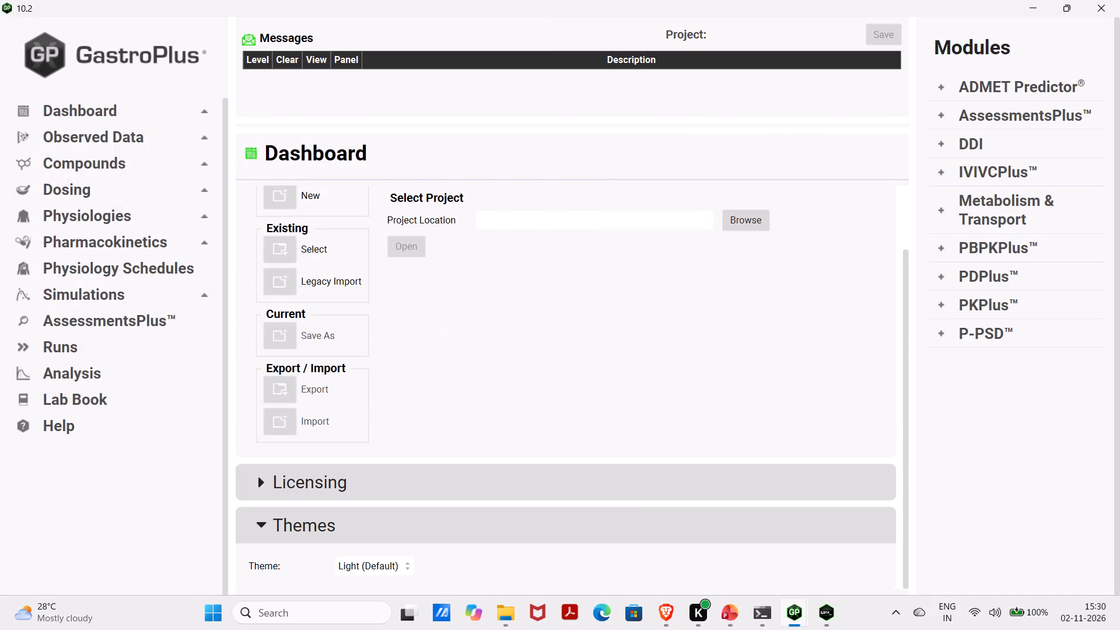
{"action": "left_click", "coordinate": [743, 227]}
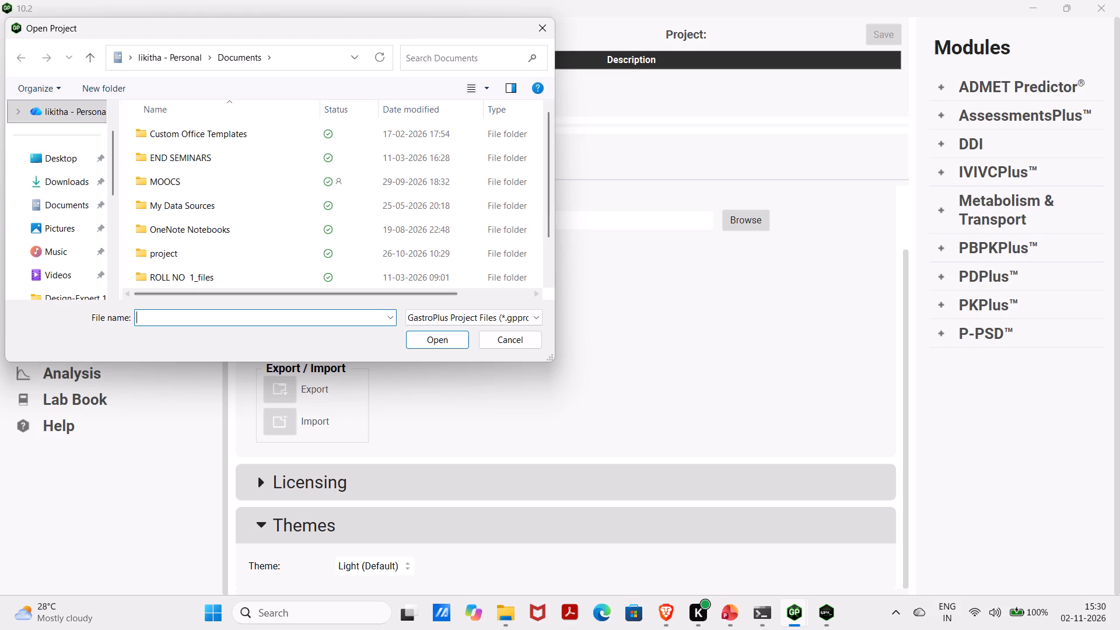
{"action": "left_click", "coordinate": [361, 319]}
{"action": "key", "text": "c"}
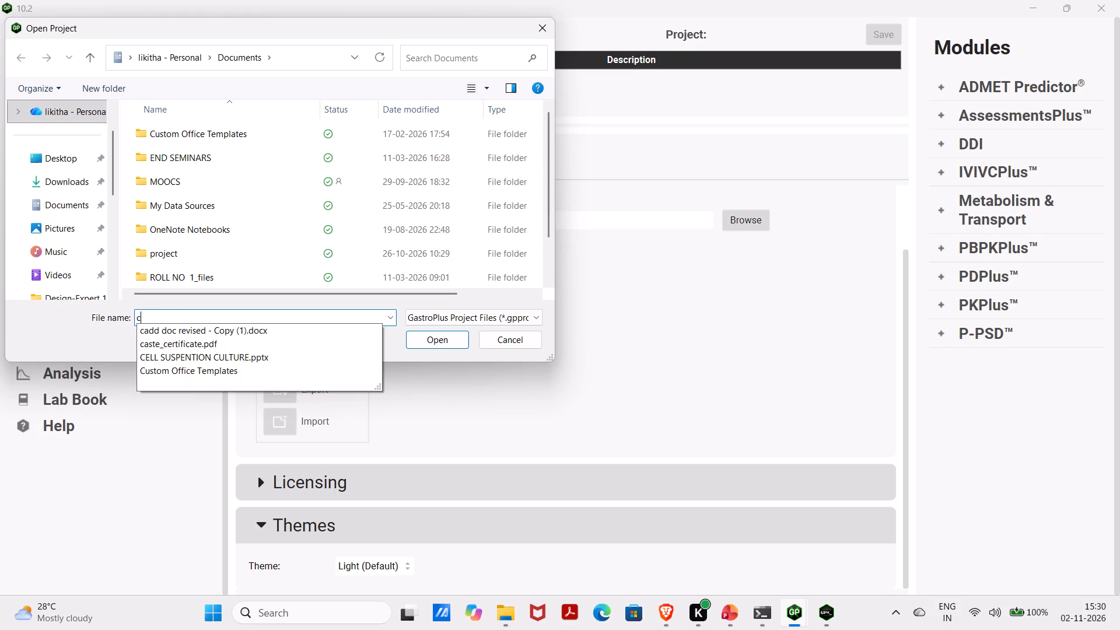
{"action": "key", "text": "BackSpace"}
{"action": "type", "text": "gas"}
{"action": "type", "text": "re"}
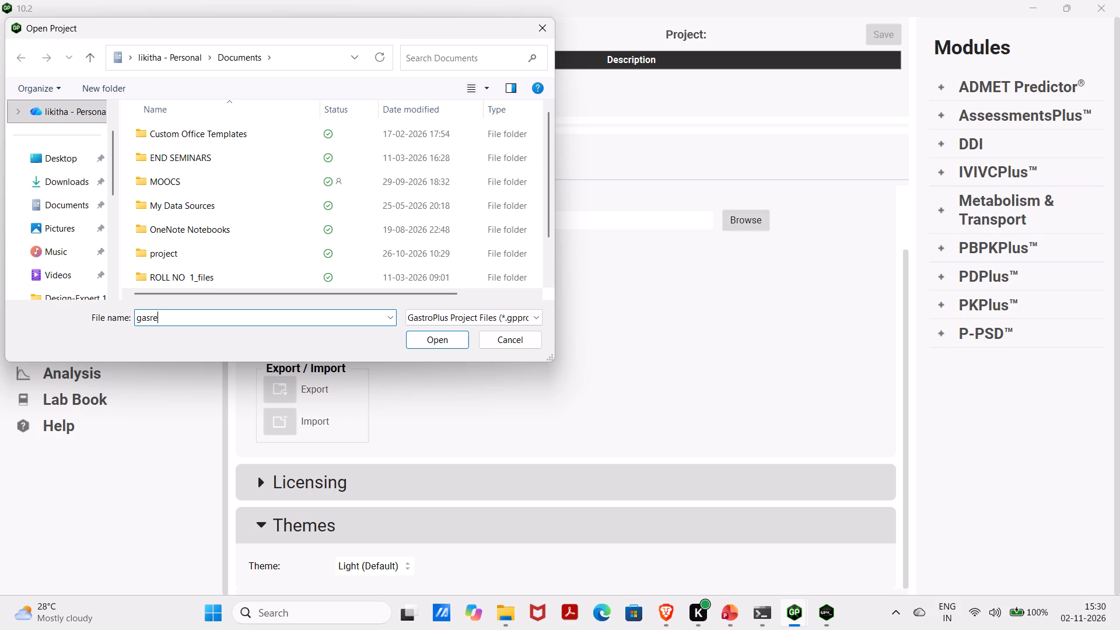
{"action": "key", "text": "BackSpace"}
{"action": "scroll", "coordinate": [469, 214], "scroll_direction": "down", "scroll_amount": 3}
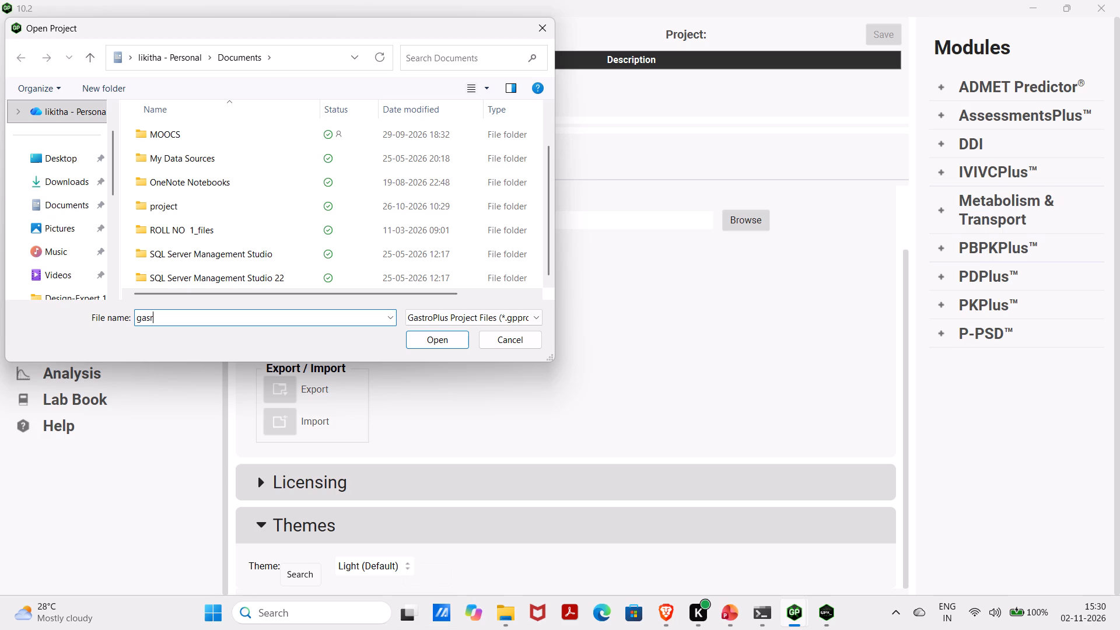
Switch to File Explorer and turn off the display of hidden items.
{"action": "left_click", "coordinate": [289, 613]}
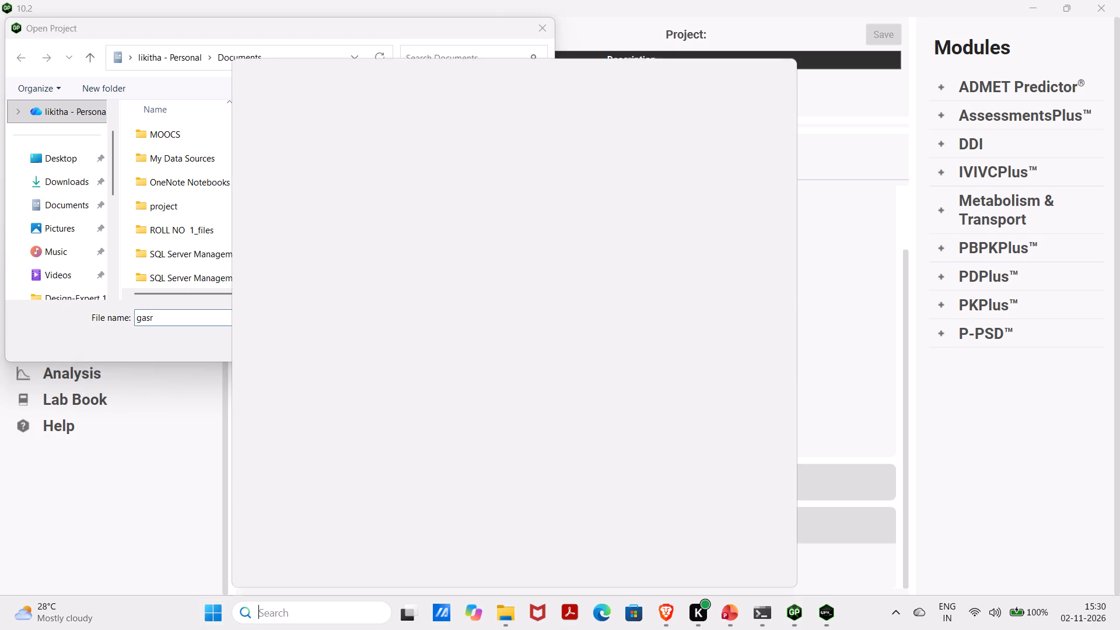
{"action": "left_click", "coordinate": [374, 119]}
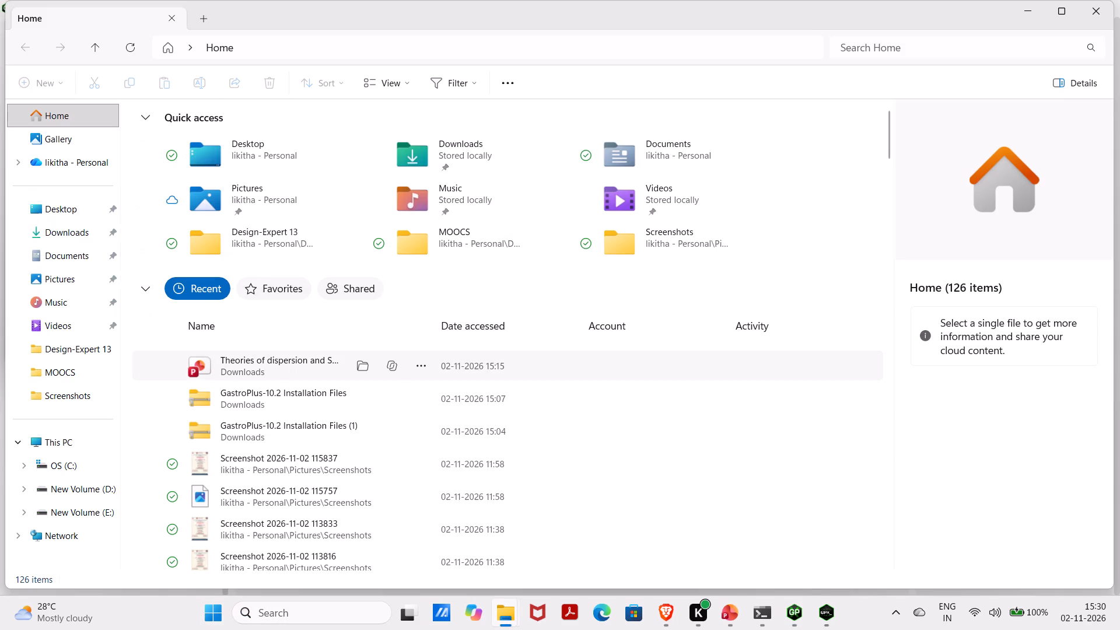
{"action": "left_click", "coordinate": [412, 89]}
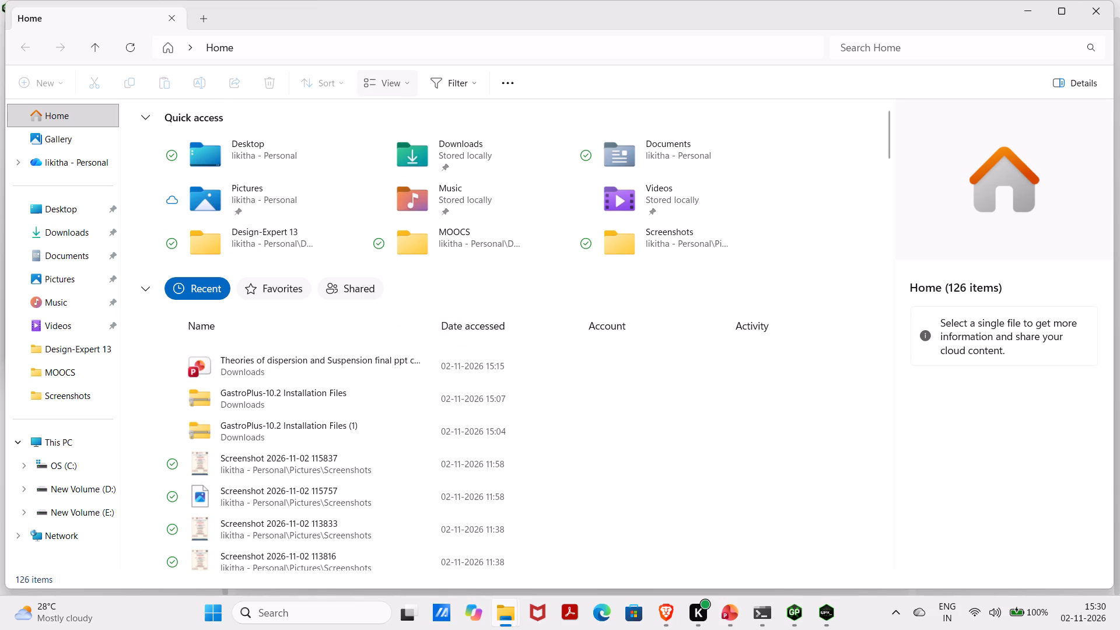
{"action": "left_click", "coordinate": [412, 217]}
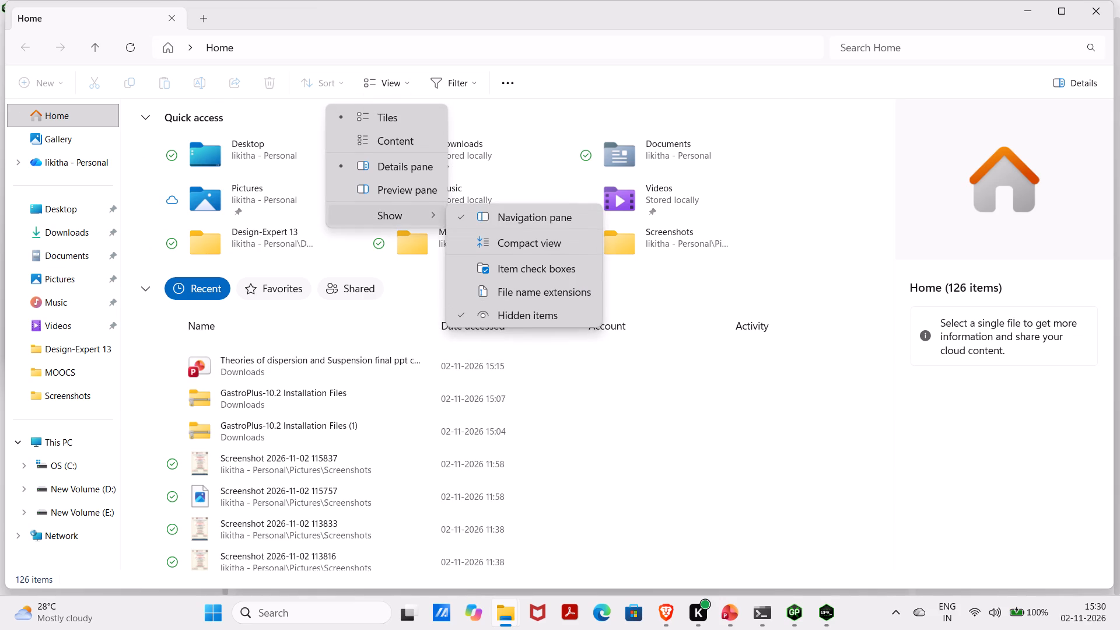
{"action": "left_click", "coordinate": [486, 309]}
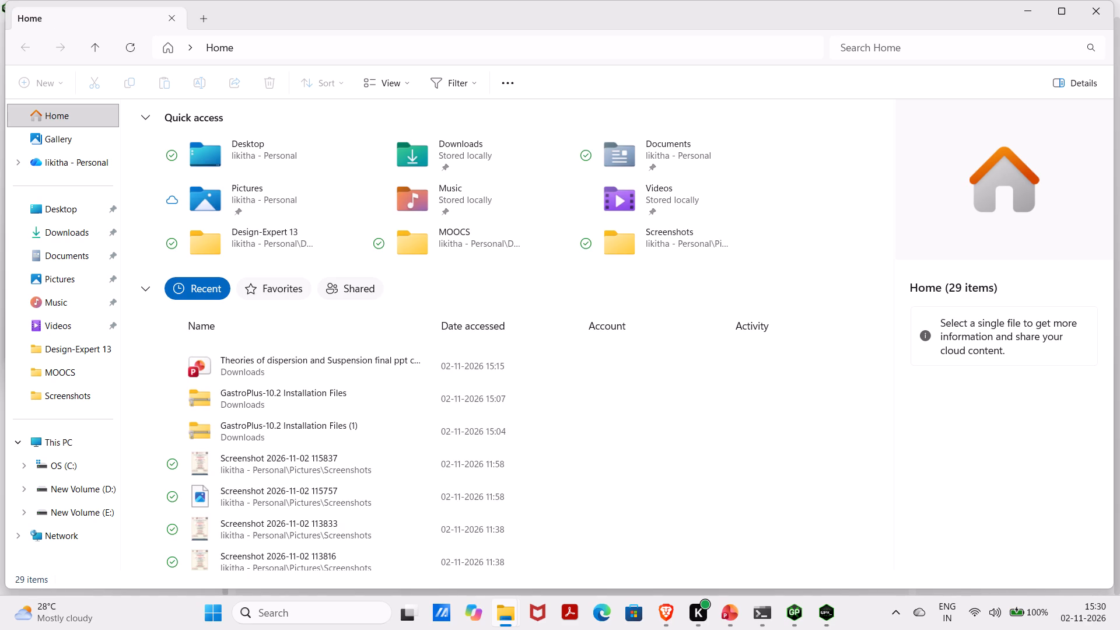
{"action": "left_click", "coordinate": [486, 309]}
Search File Explorer's Home for "gas" and look through the results for GastroPlus project files.
{"action": "left_click", "coordinate": [873, 48]}
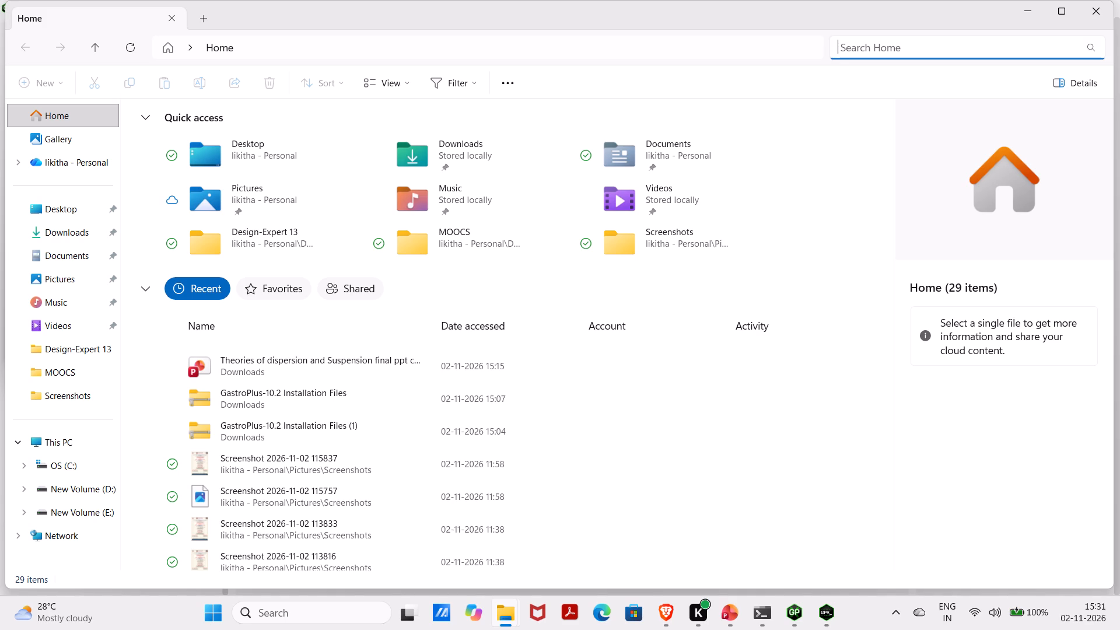
{"action": "type", "text": "gas"}
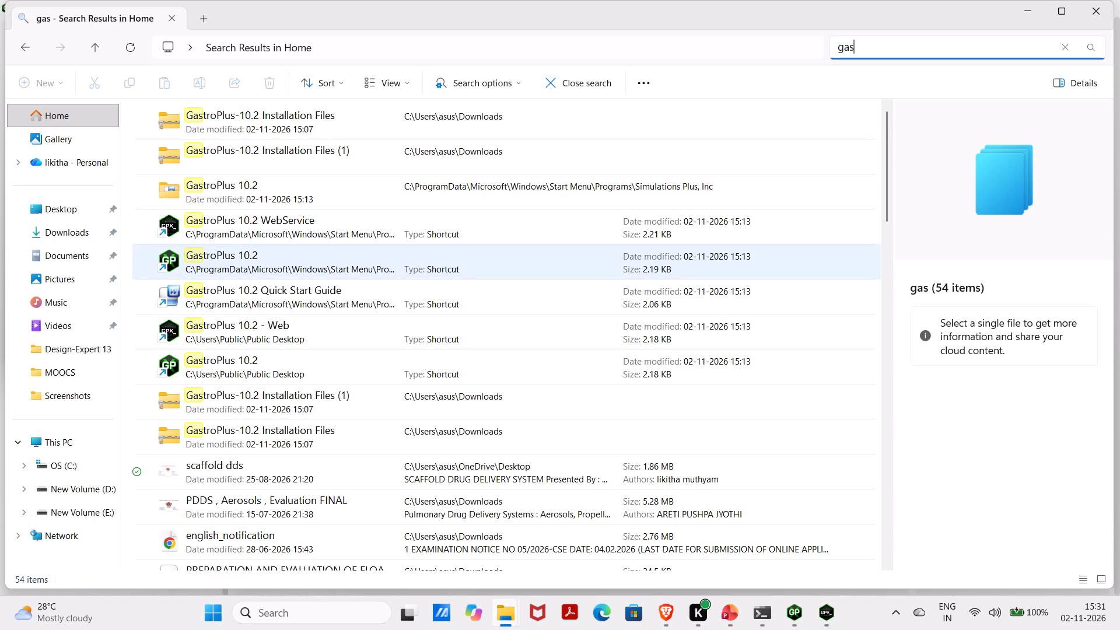
{"action": "scroll", "coordinate": [470, 433], "scroll_direction": "down", "scroll_amount": 2}
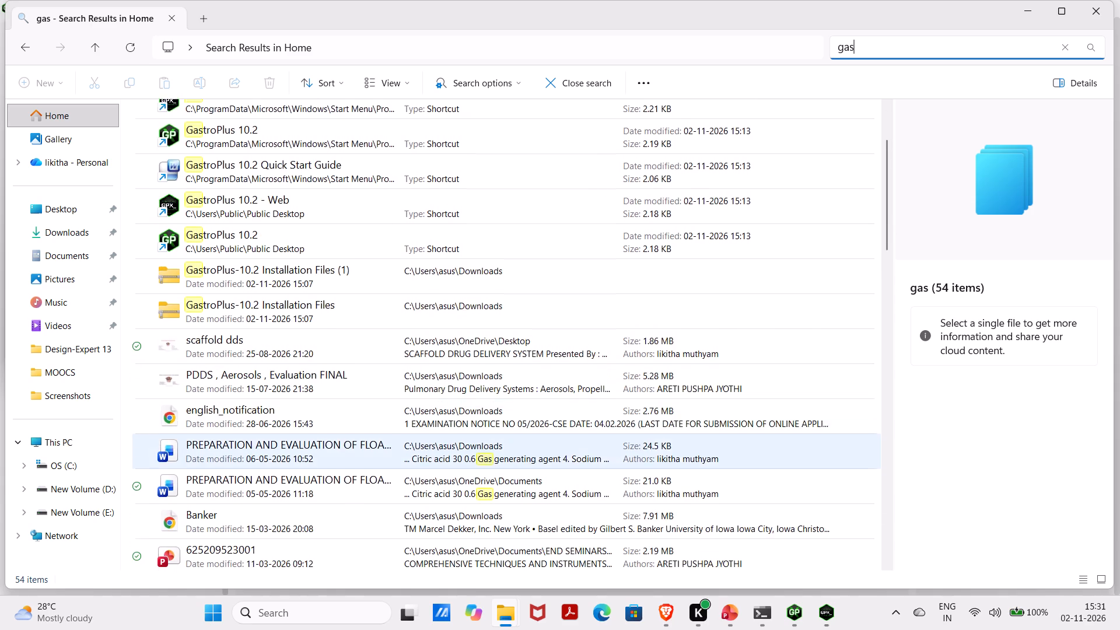
{"action": "scroll", "coordinate": [470, 433], "scroll_direction": "down", "scroll_amount": 5}
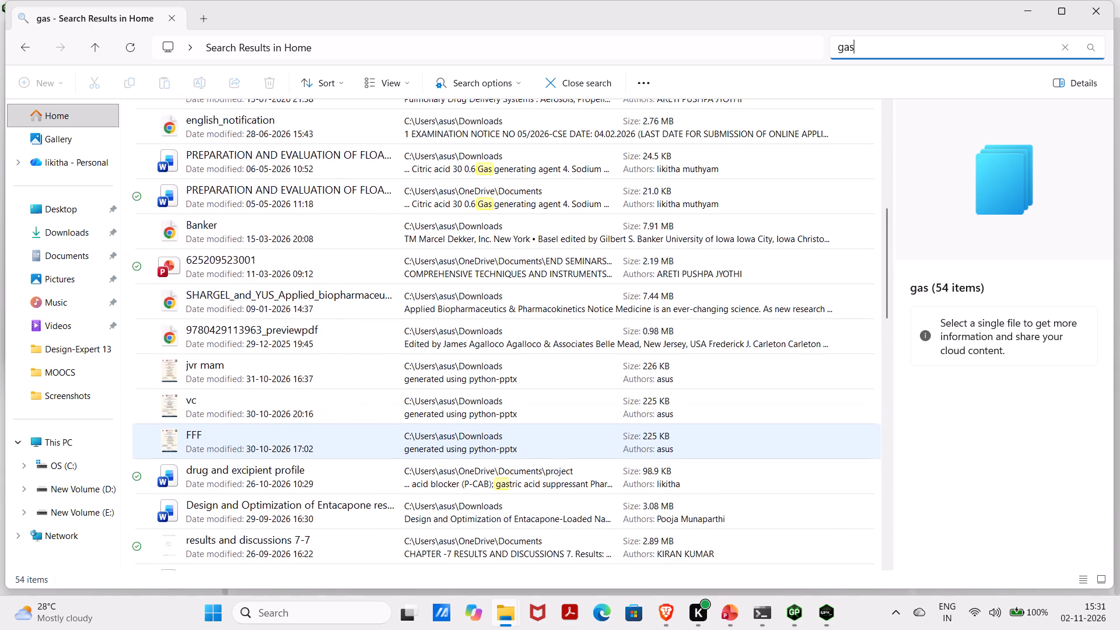
{"action": "scroll", "coordinate": [470, 433], "scroll_direction": "up", "scroll_amount": 14}
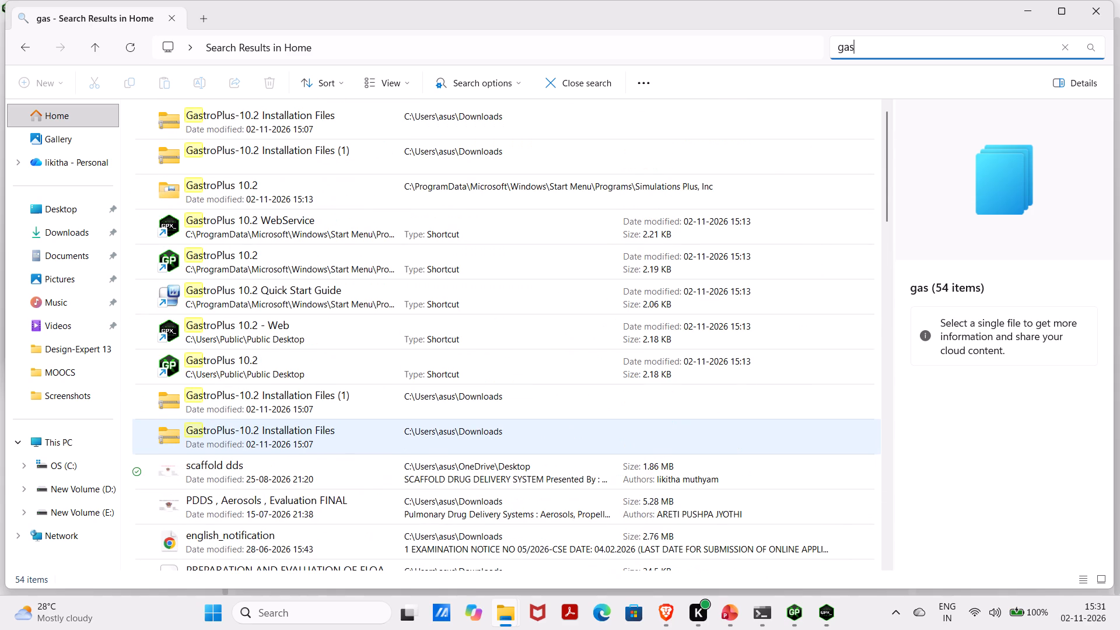
Check the contents of the GastroPlus 10.2 folder under Simulations Plus, Inc, and return to the search results.
{"action": "left_click", "coordinate": [537, 188]}
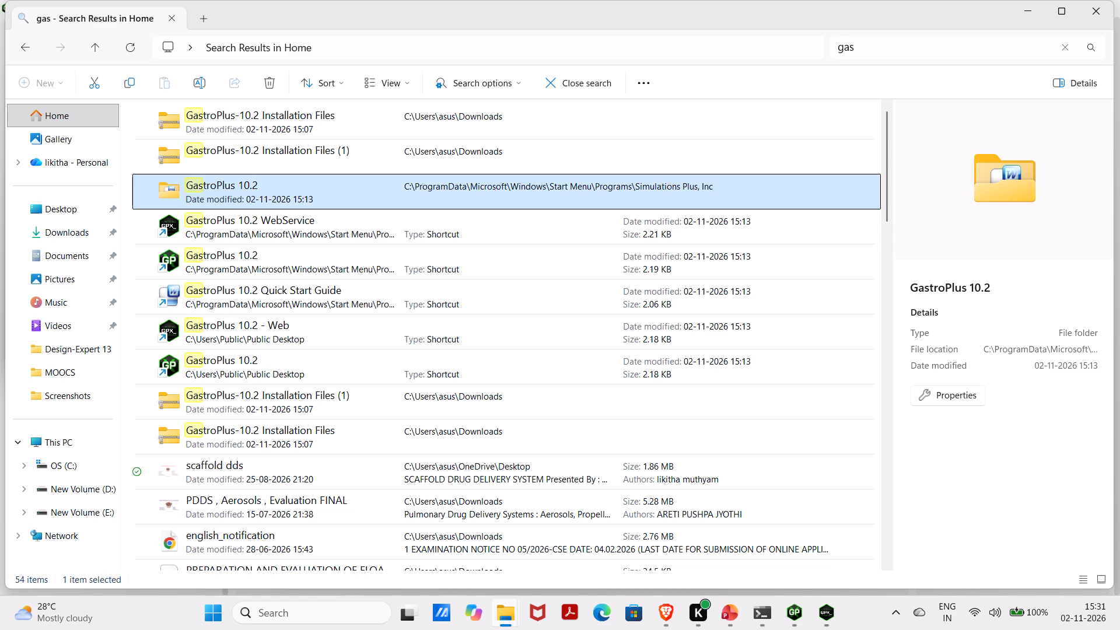
{"action": "left_click", "coordinate": [537, 188]}
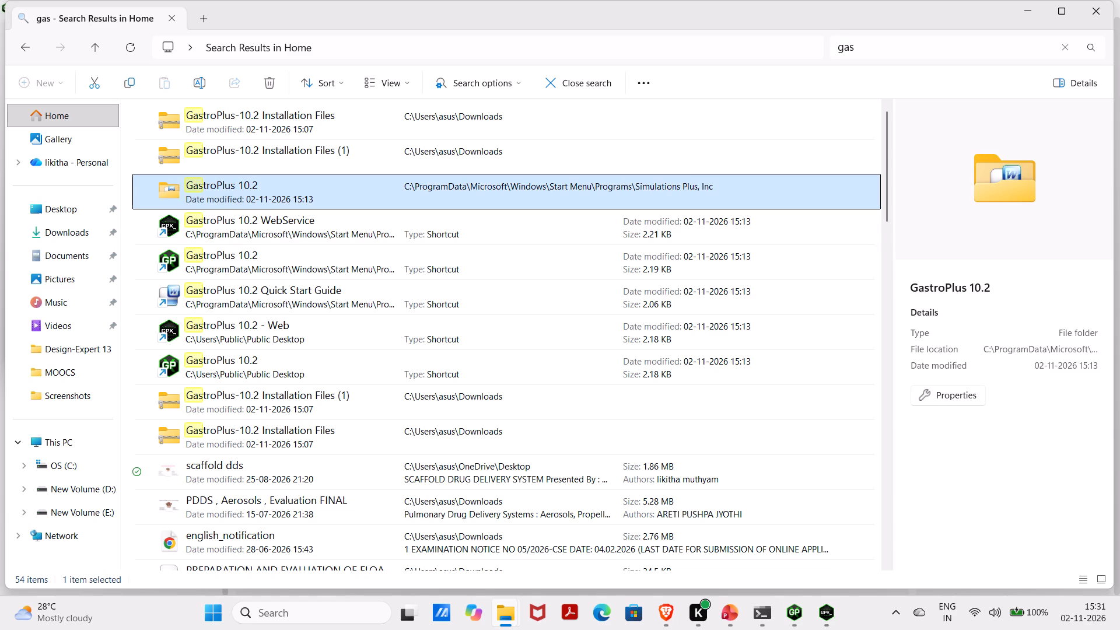
{"action": "double_click", "coordinate": [537, 188]}
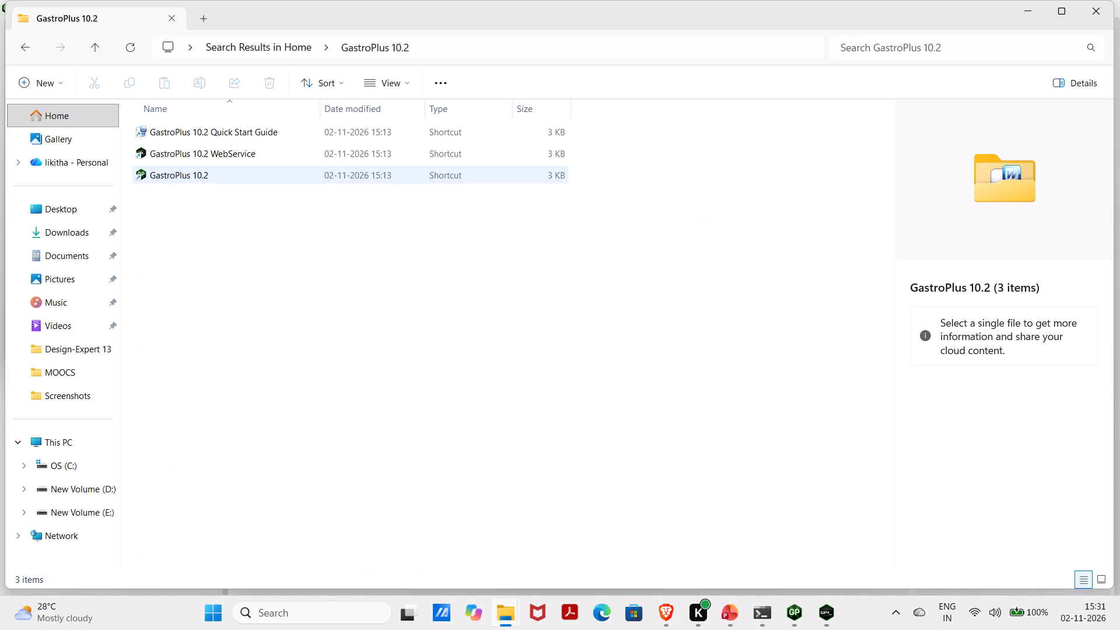
{"action": "left_click", "coordinate": [26, 48]}
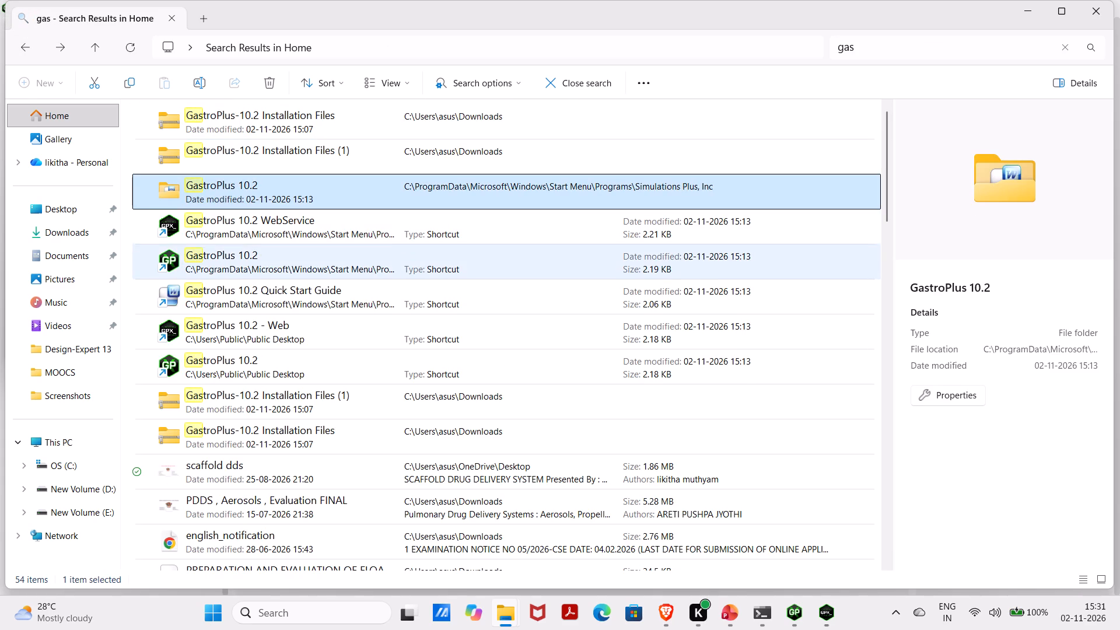
Open the GastroPlus 10.2 Quick Start Guide in Word, skim through it, and close it.
{"action": "double_click", "coordinate": [320, 299]}
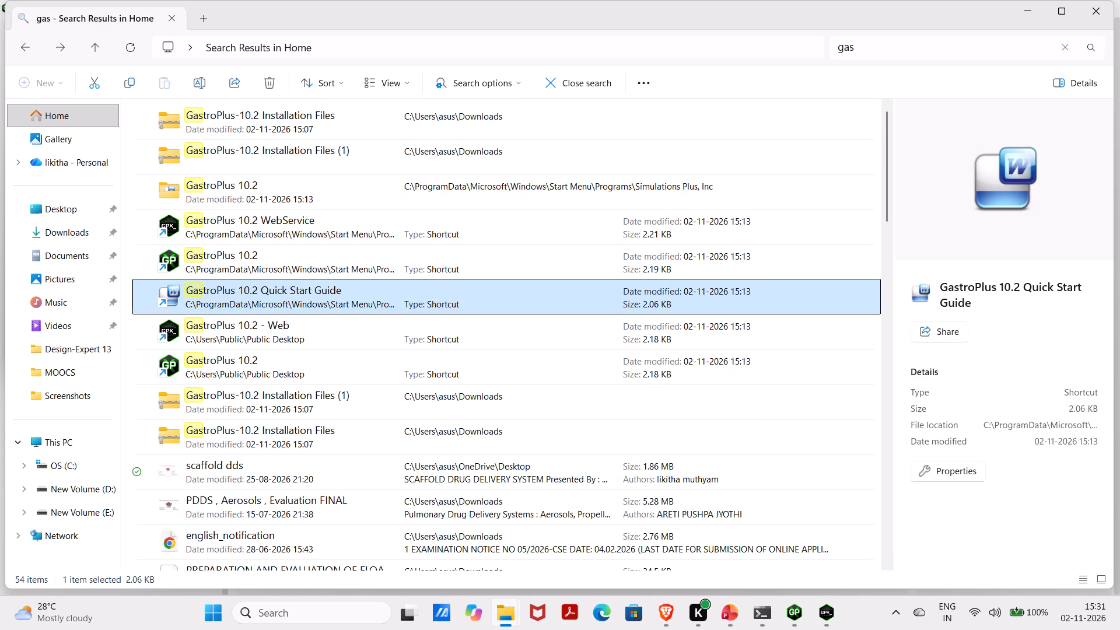
{"action": "double_click", "coordinate": [320, 299]}
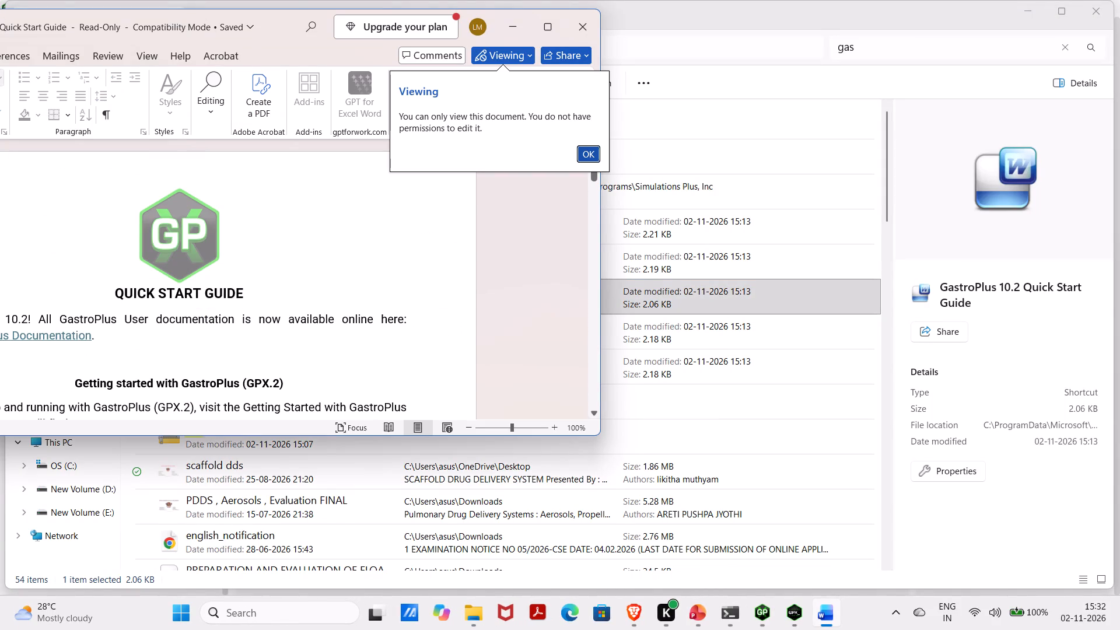
{"action": "scroll", "coordinate": [320, 299], "scroll_direction": "down", "scroll_amount": 8}
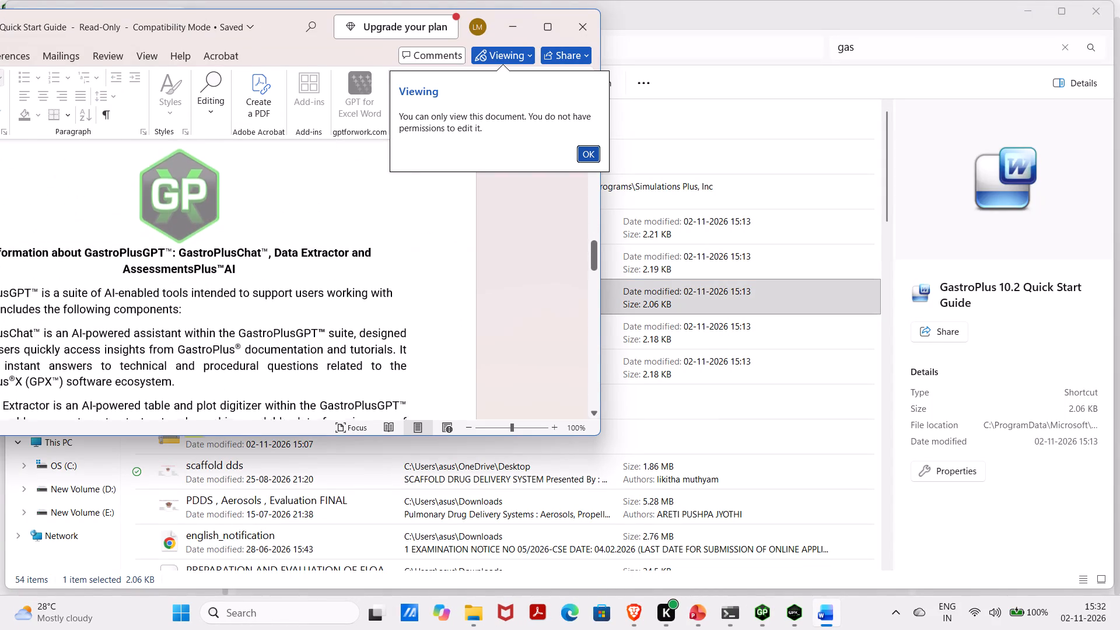
{"action": "scroll", "coordinate": [320, 299], "scroll_direction": "down", "scroll_amount": 2}
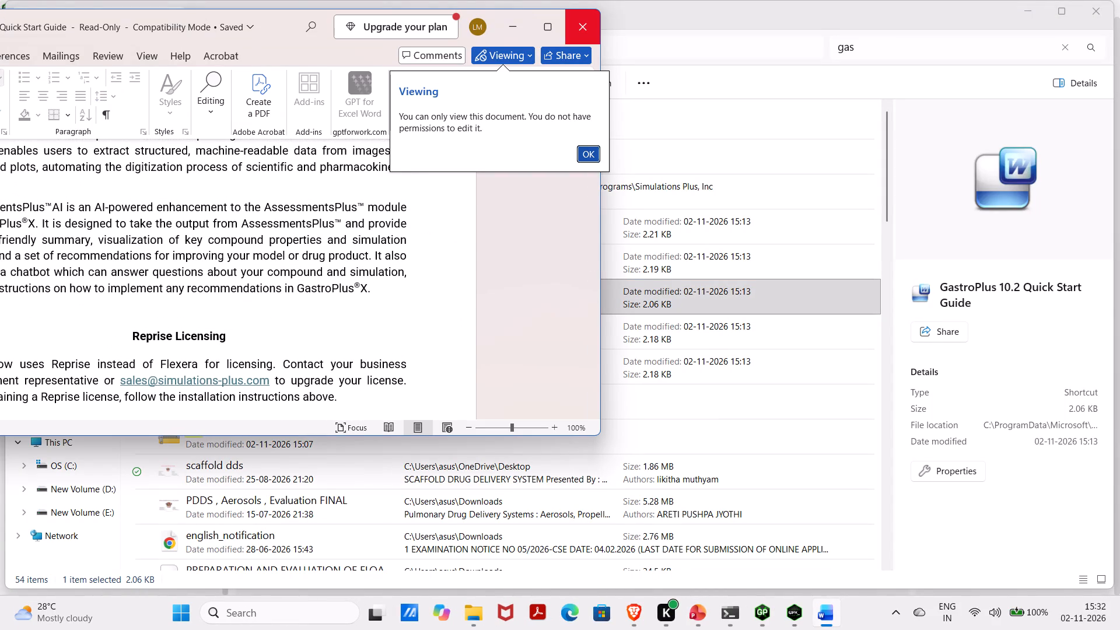
{"action": "left_click", "coordinate": [586, 26]}
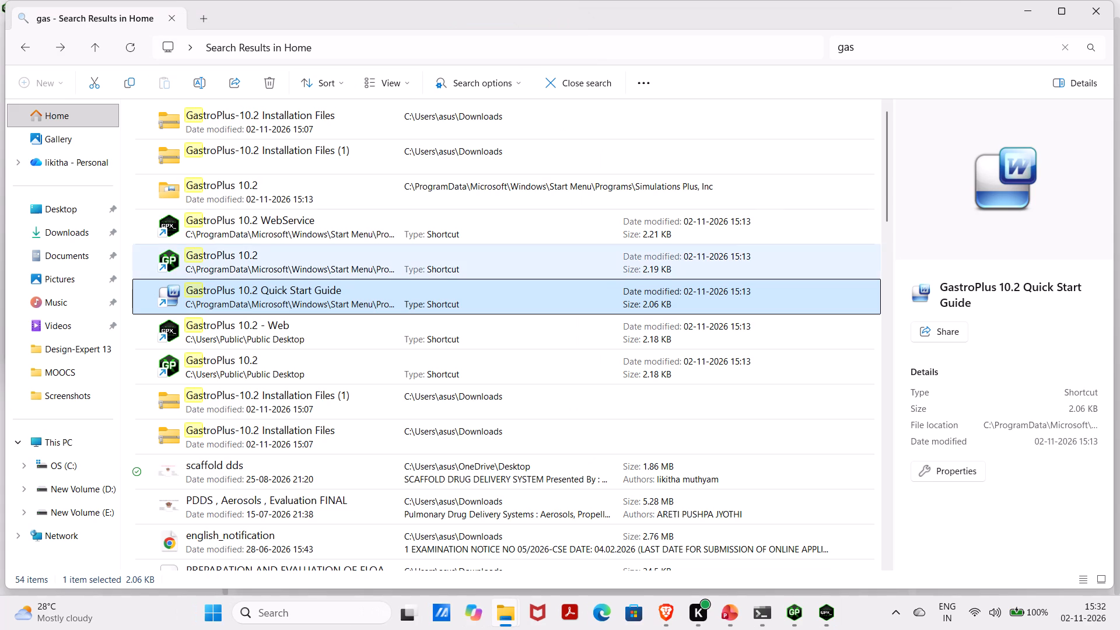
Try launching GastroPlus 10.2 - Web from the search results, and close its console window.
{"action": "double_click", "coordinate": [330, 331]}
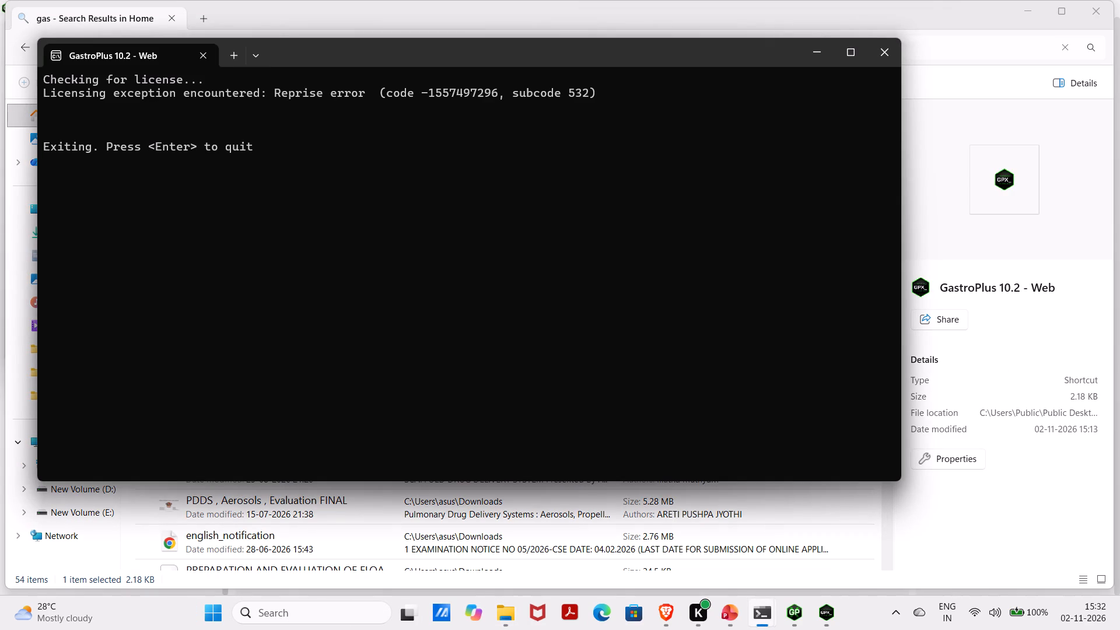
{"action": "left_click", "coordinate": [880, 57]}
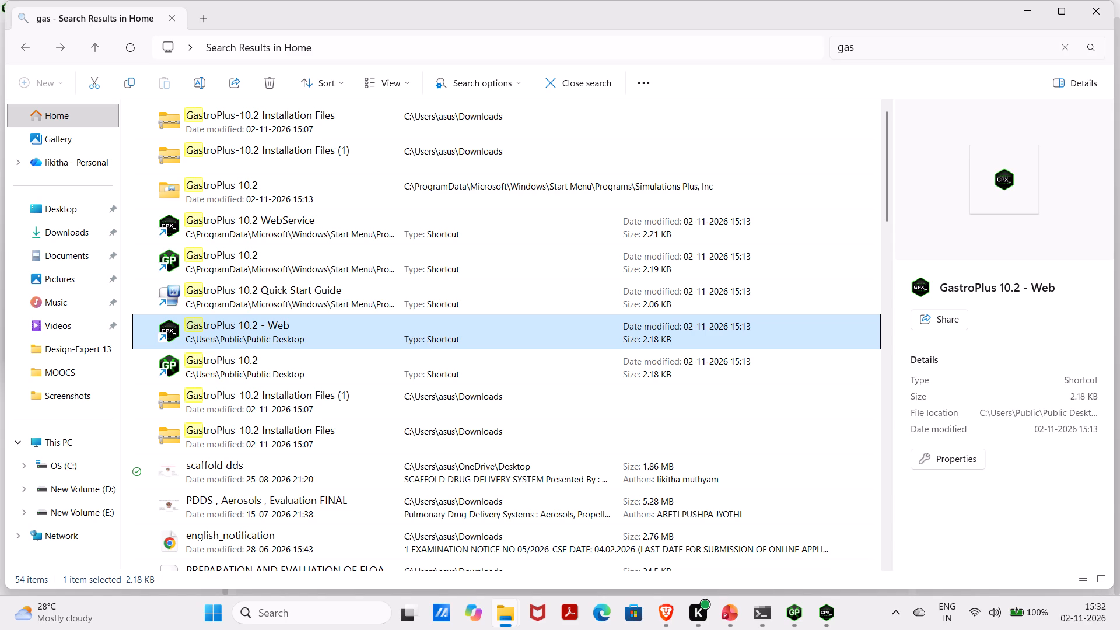
Replace the "gas" search in File Explorer's Home with "C:" and extend the search term to "C:Mli".
{"action": "left_click", "coordinate": [890, 47]}
{"action": "key", "text": "BackSpace"}
{"action": "key", "text": "BackSpace"}
{"action": "key", "text": "BackSpace"}
{"action": "key", "text": "BackSpace"}
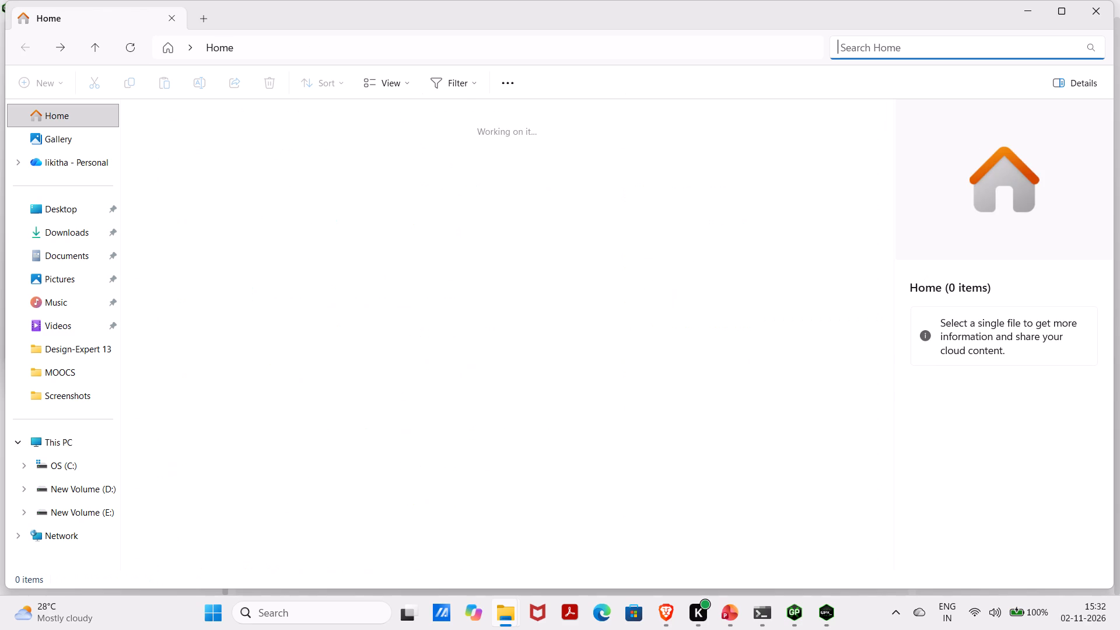
{"action": "key", "text": "c"}
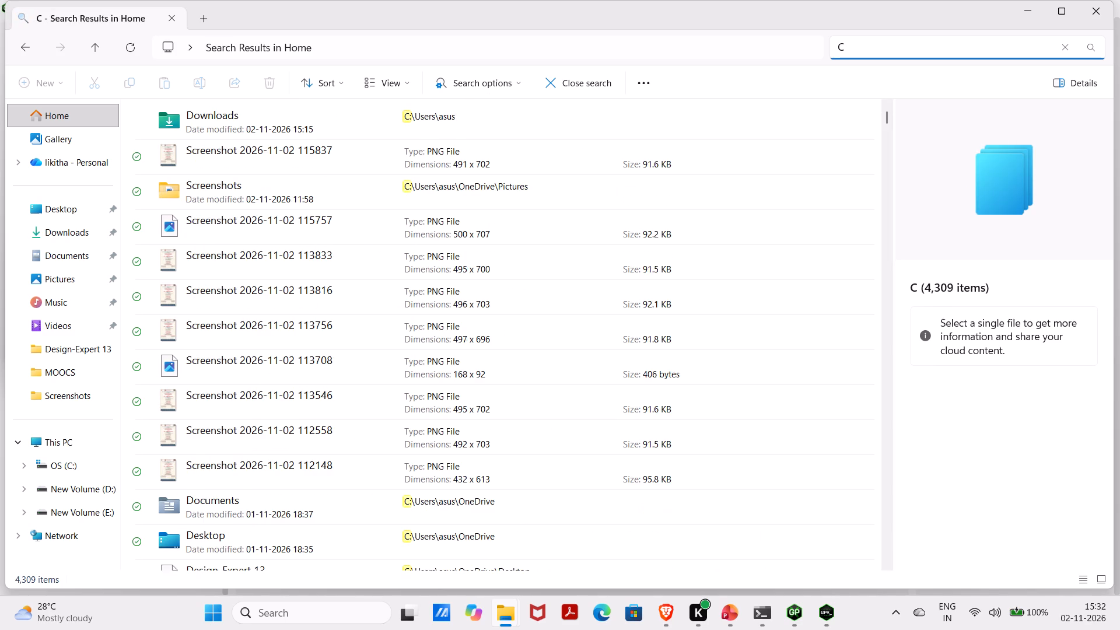
{"action": "key", "text": "shift+colon"}
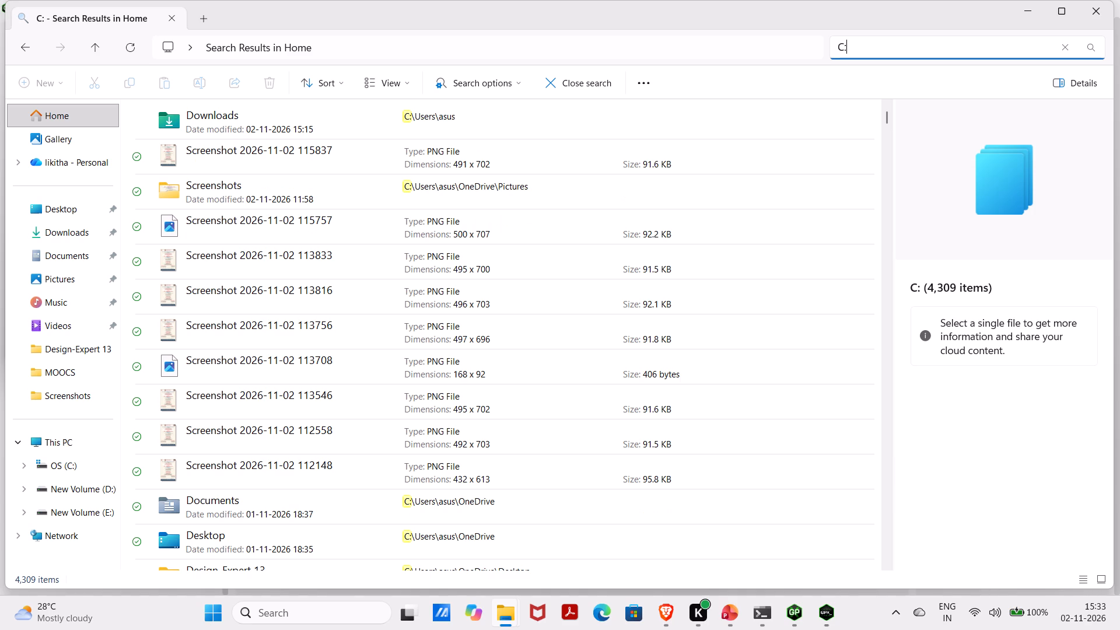
{"action": "key", "text": "m"}
{"action": "key", "text": "l"}
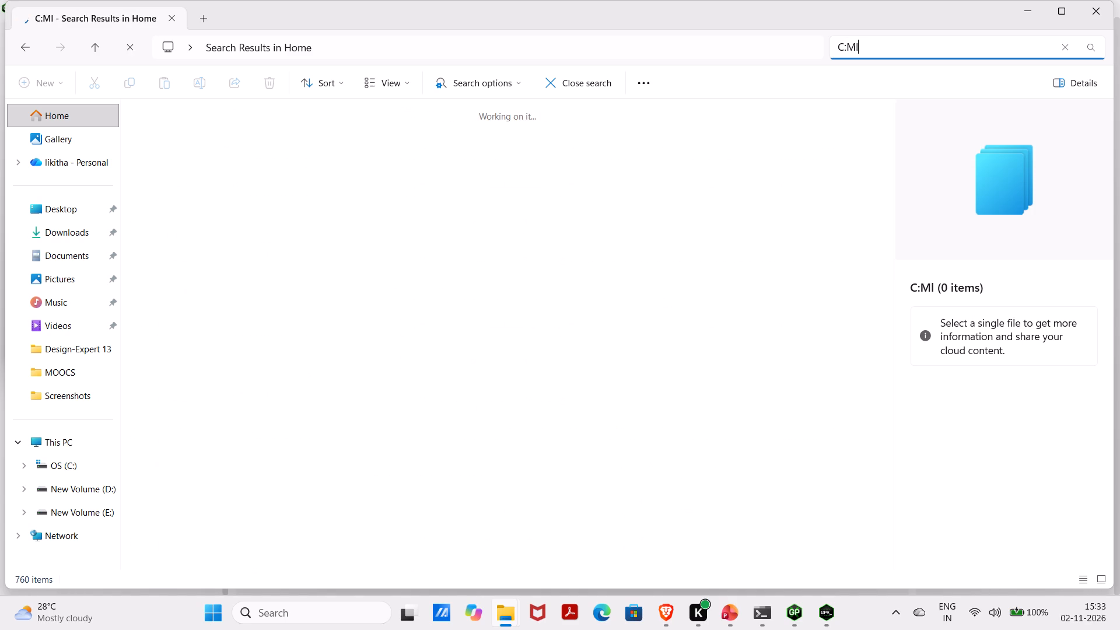
{"action": "key", "text": "i"}
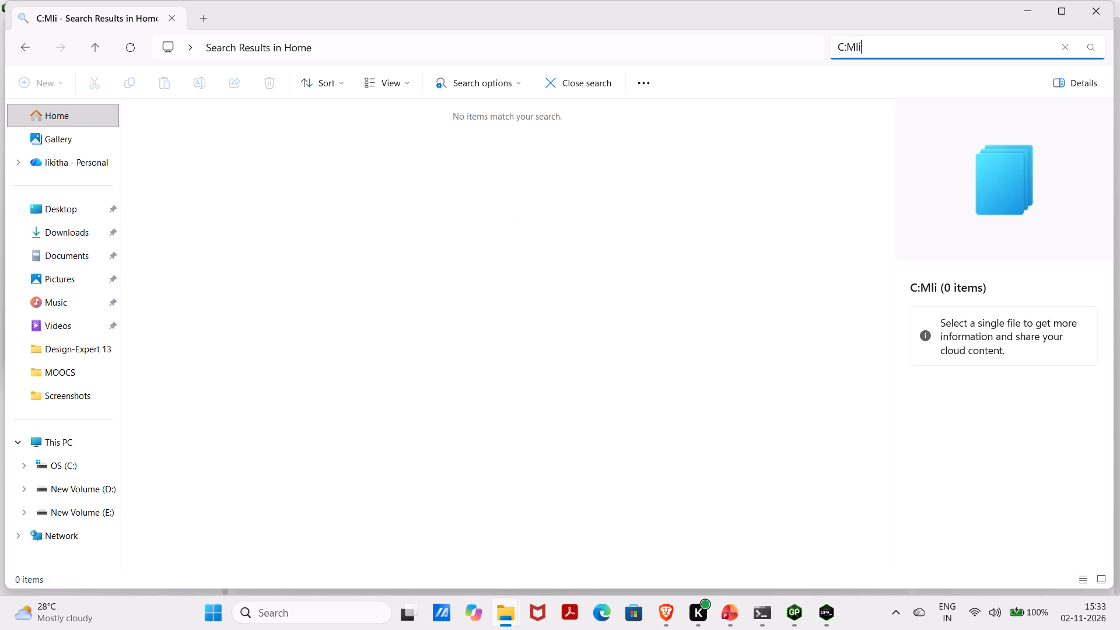
Search Home for "C:LM", shorten the term to "C:L", and look through the results.
{"action": "key", "text": "BackSpace"}
{"action": "key", "text": "BackSpace"}
{"action": "key", "text": "BackSpace"}
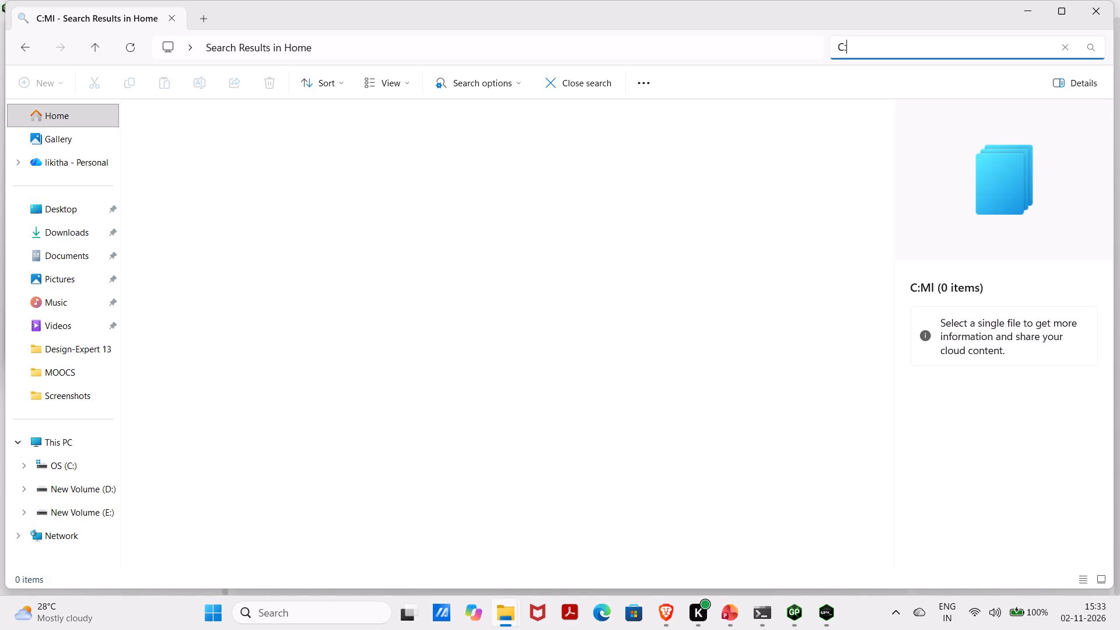
{"action": "type", "text": "LM"}
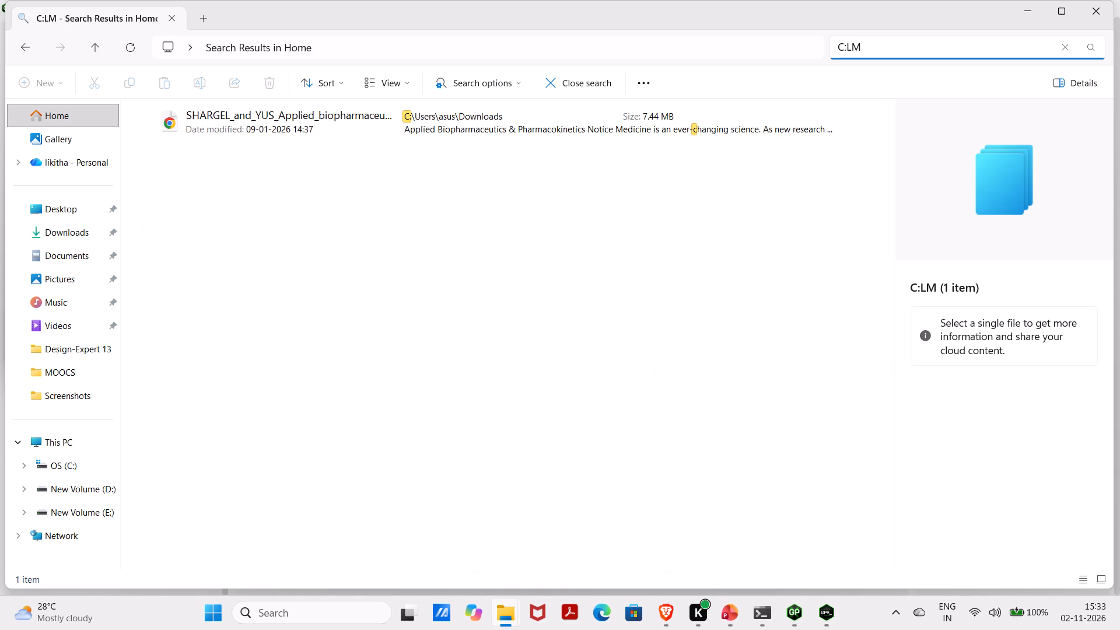
{"action": "key", "text": "BackSpace"}
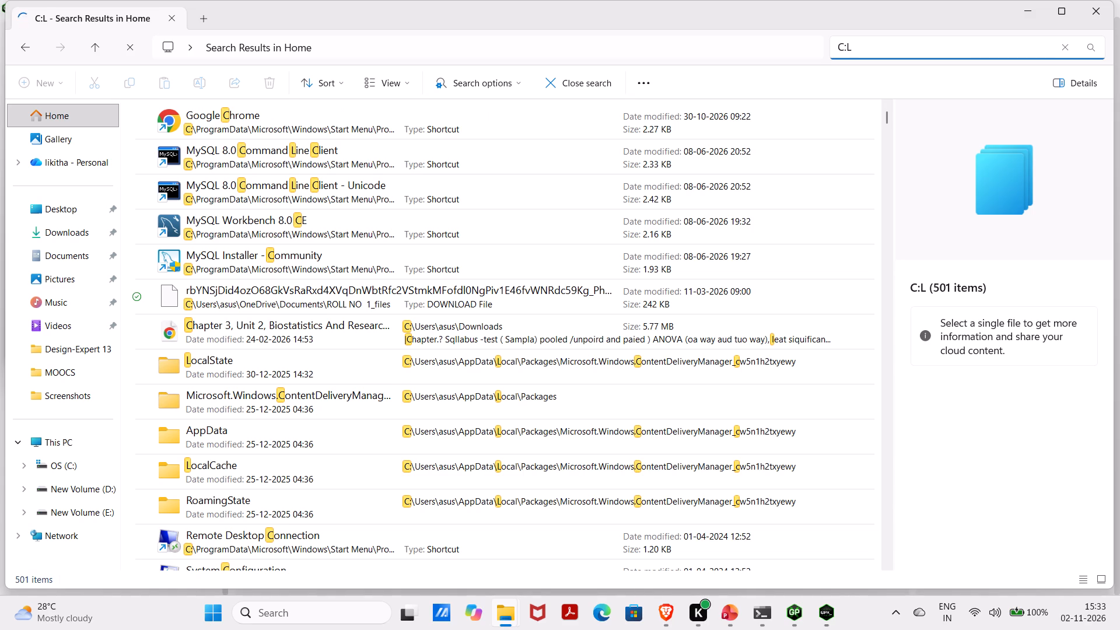
{"action": "scroll", "coordinate": [625, 190], "scroll_direction": "down", "scroll_amount": 2}
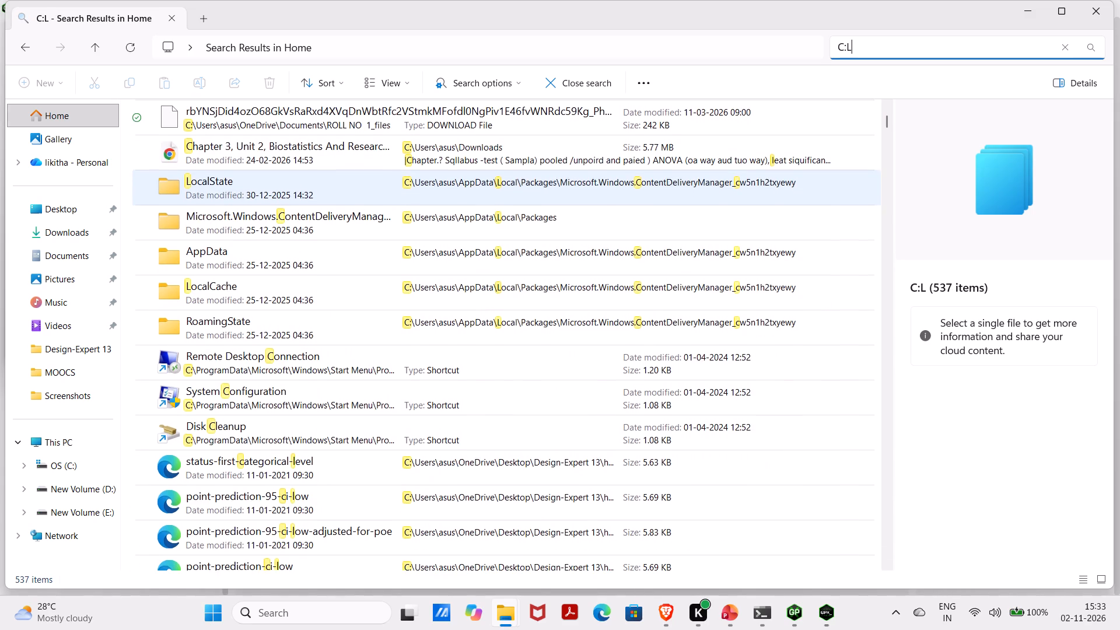
{"action": "scroll", "coordinate": [625, 190], "scroll_direction": "down", "scroll_amount": 8}
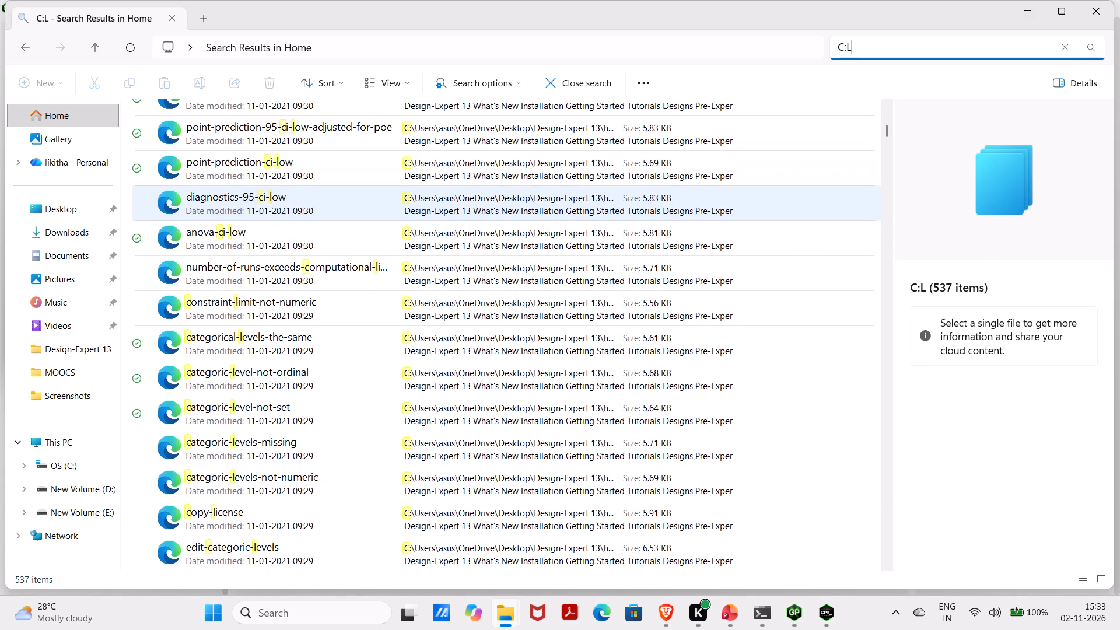
Search Home for "C:M" and look through the results for GastroPlus project files.
{"action": "key", "text": "BackSpace"}
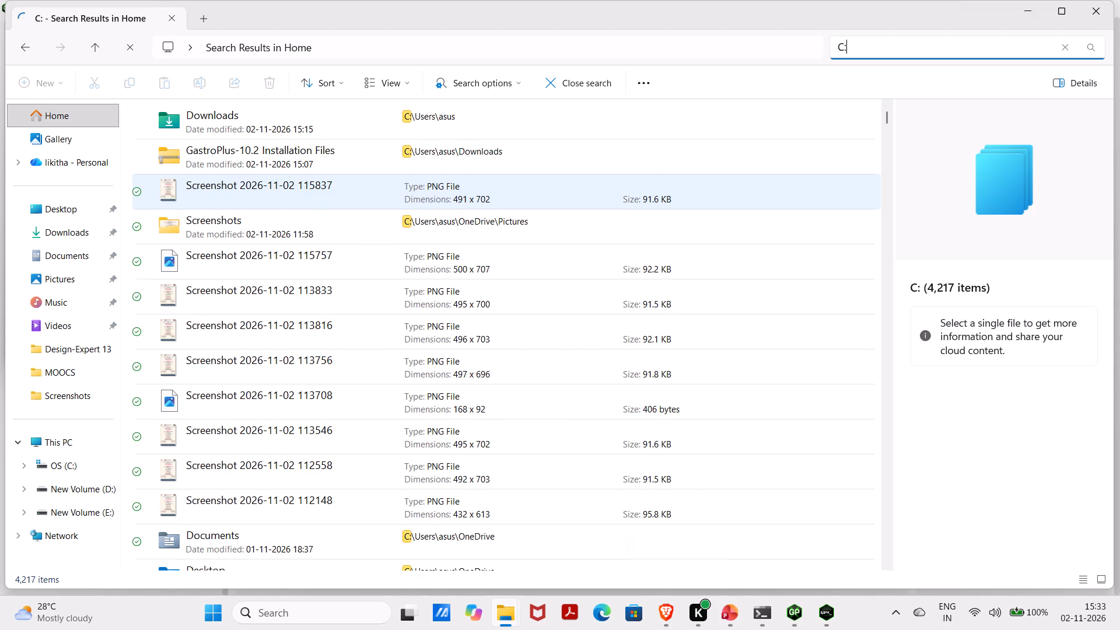
{"action": "key", "text": "m"}
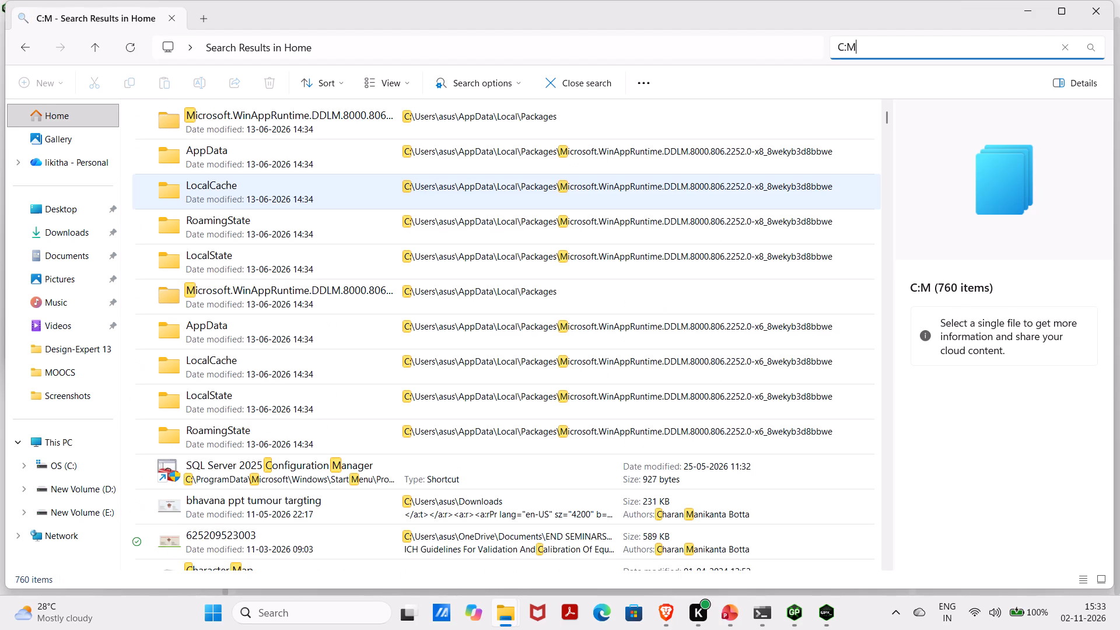
{"action": "scroll", "coordinate": [514, 309], "scroll_direction": "down", "scroll_amount": 2}
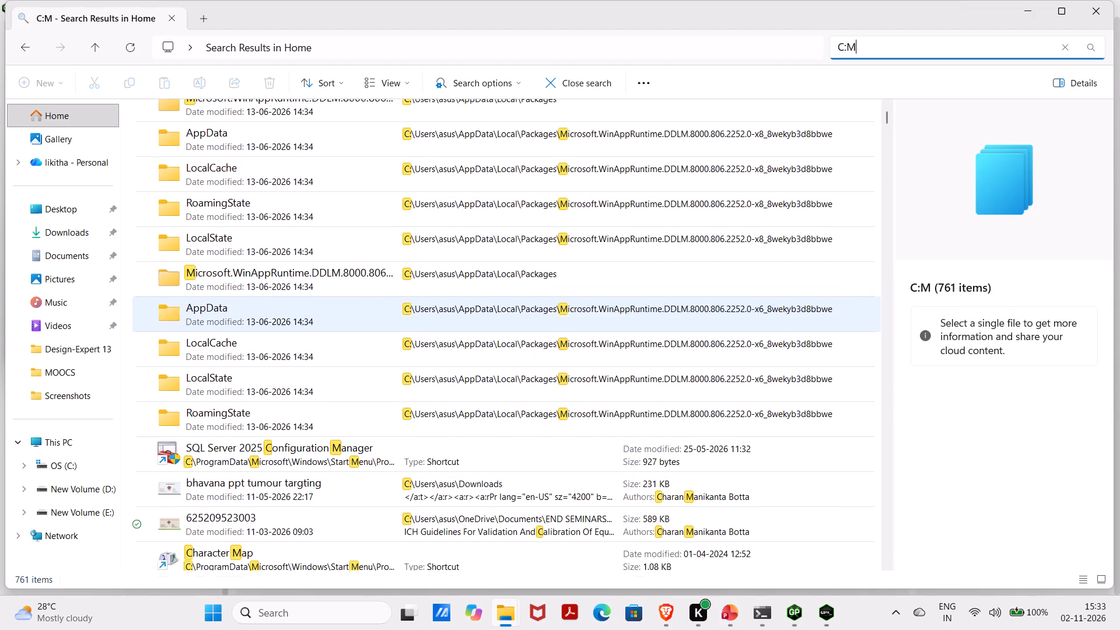
{"action": "scroll", "coordinate": [513, 304], "scroll_direction": "down", "scroll_amount": 6}
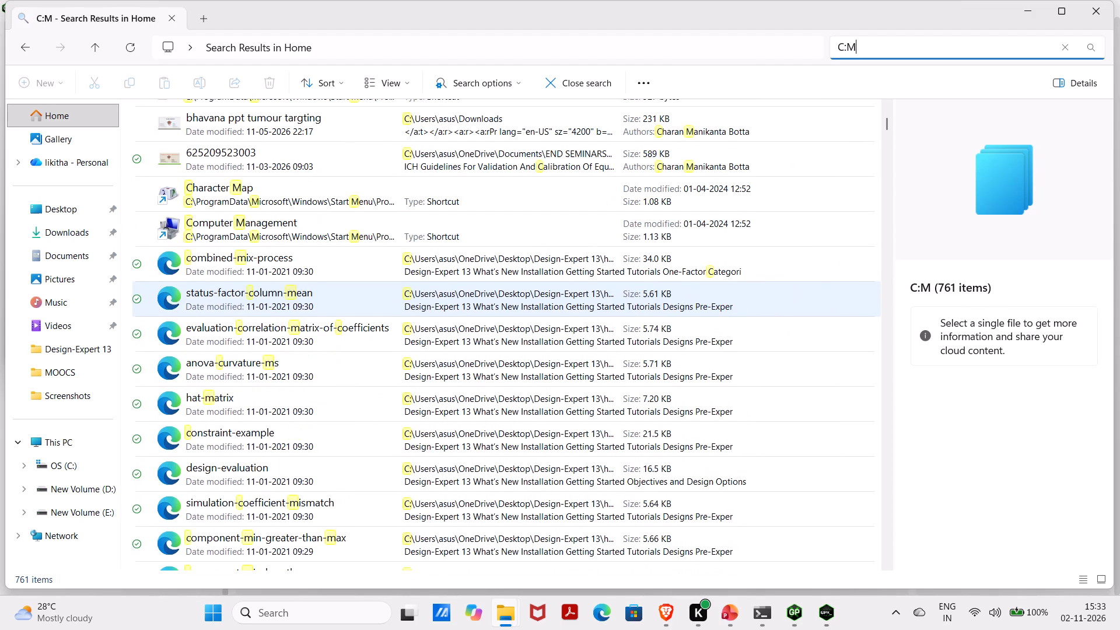
{"action": "scroll", "coordinate": [513, 304], "scroll_direction": "down", "scroll_amount": 10}
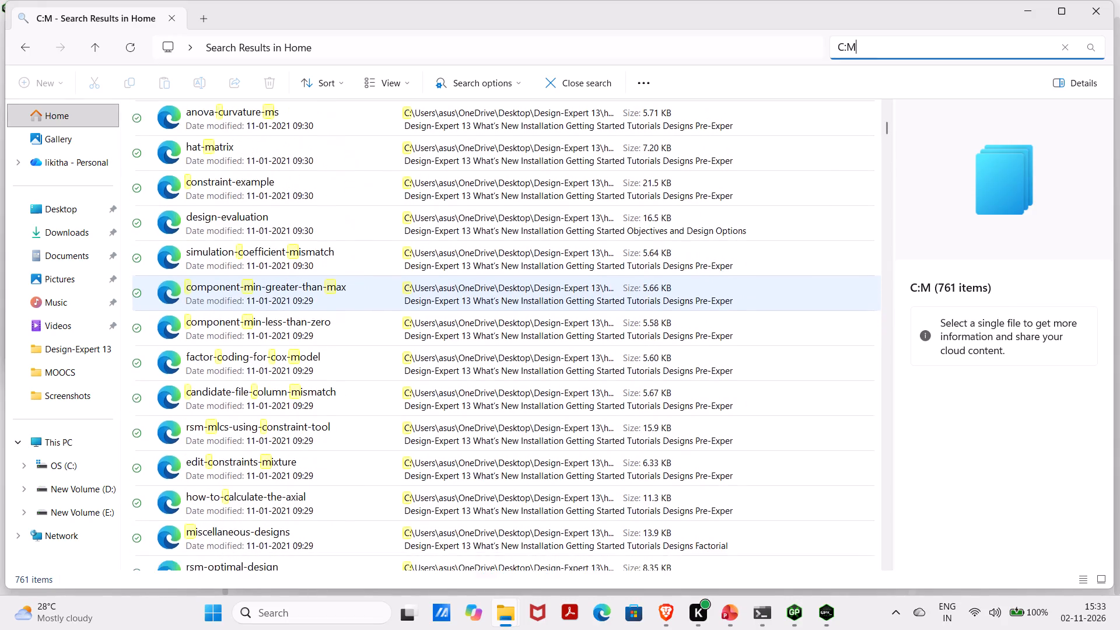
{"action": "scroll", "coordinate": [513, 304], "scroll_direction": "down", "scroll_amount": 4}
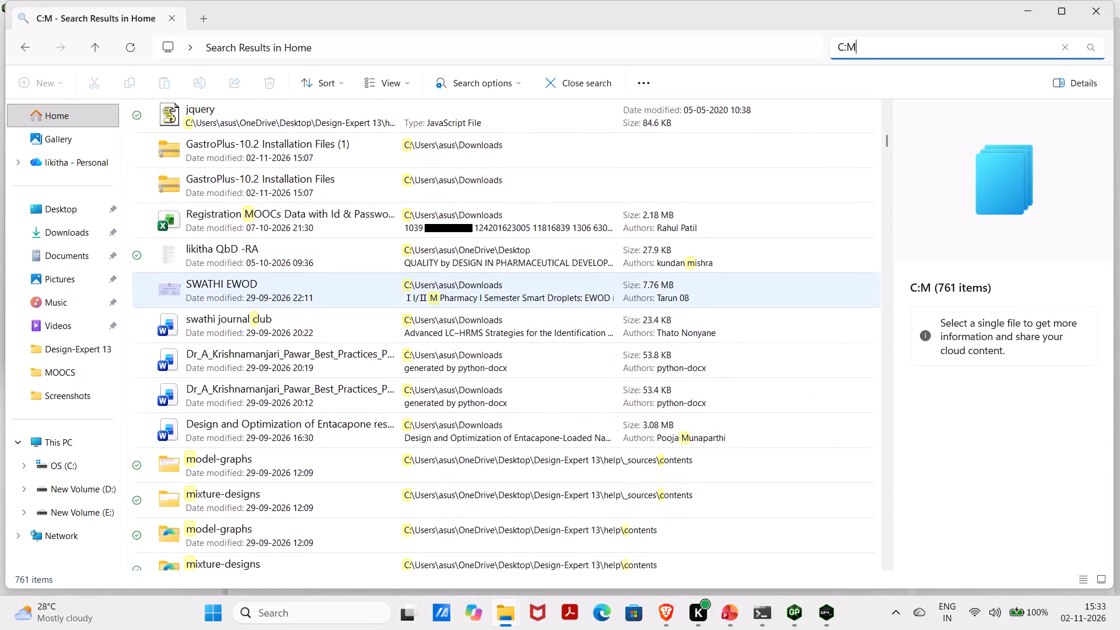
{"action": "scroll", "coordinate": [513, 304], "scroll_direction": "down", "scroll_amount": 8}
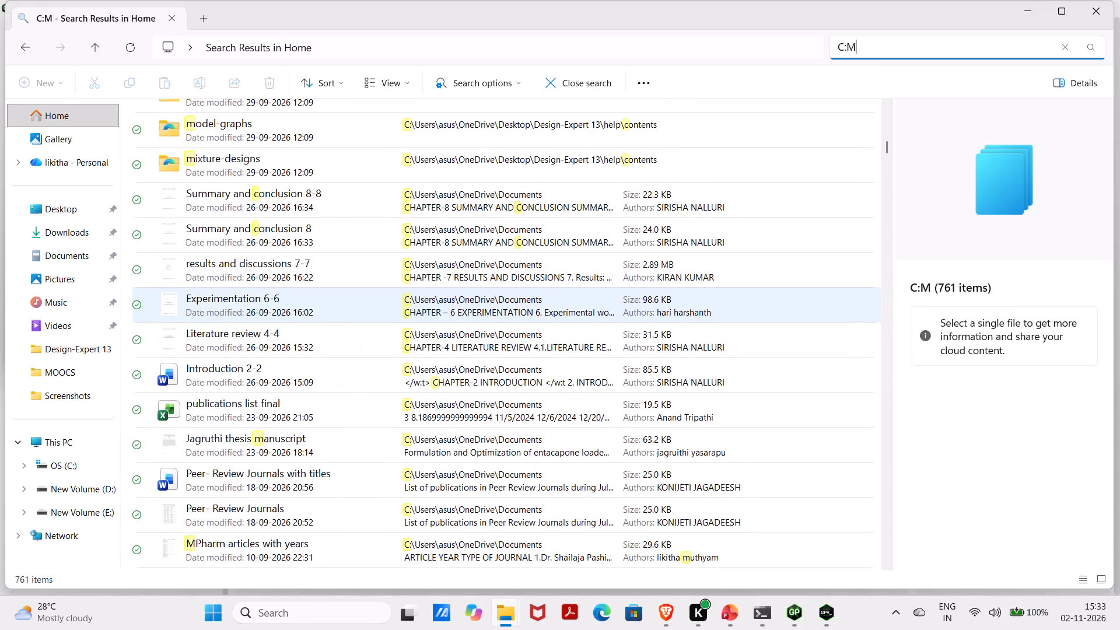
{"action": "scroll", "coordinate": [513, 304], "scroll_direction": "down", "scroll_amount": 4}
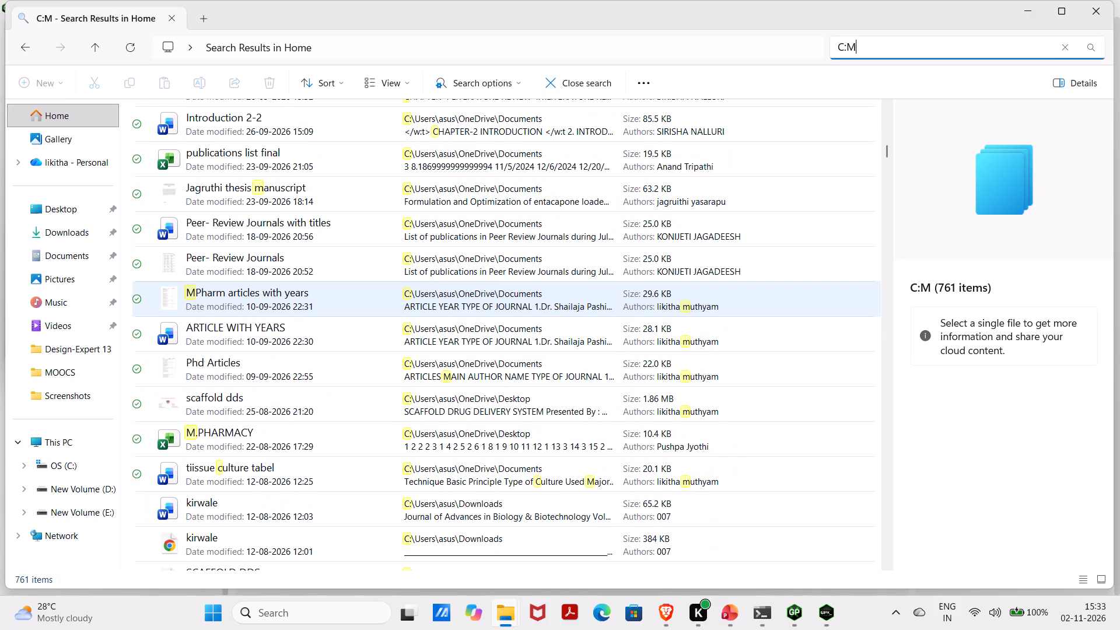
{"action": "scroll", "coordinate": [197, 356], "scroll_direction": "left", "scroll_amount": 1}
{"action": "scroll", "coordinate": [169, 282], "scroll_direction": "left", "scroll_amount": 1}
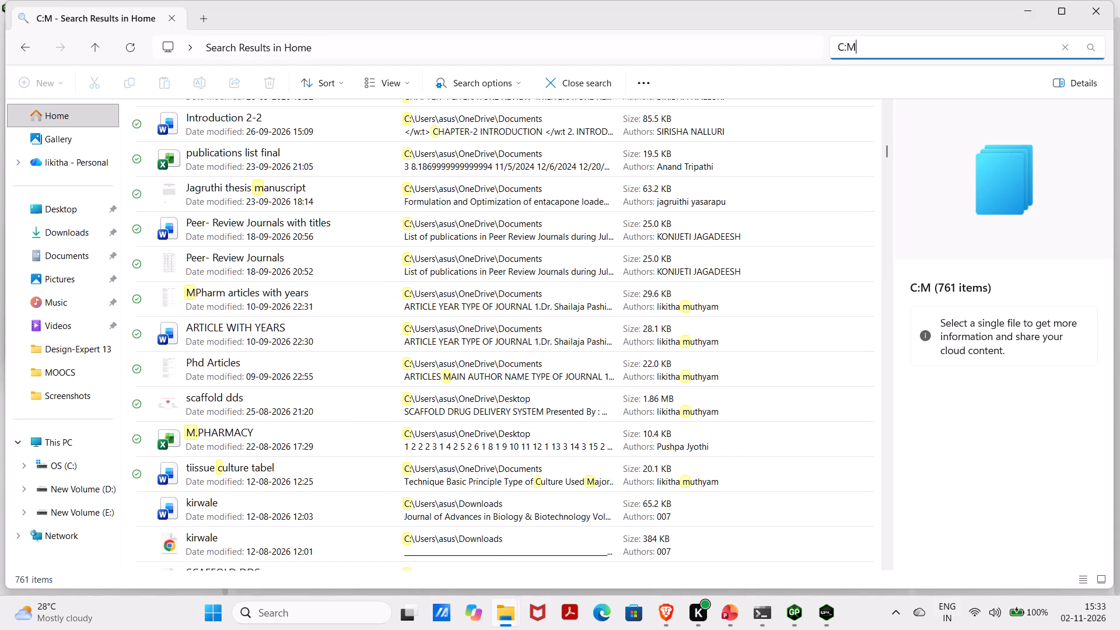
Select the GastroPlus-10.2 Installation Files (1) archive among the "C:M" results to check its details.
{"action": "left_click", "coordinate": [323, 41]}
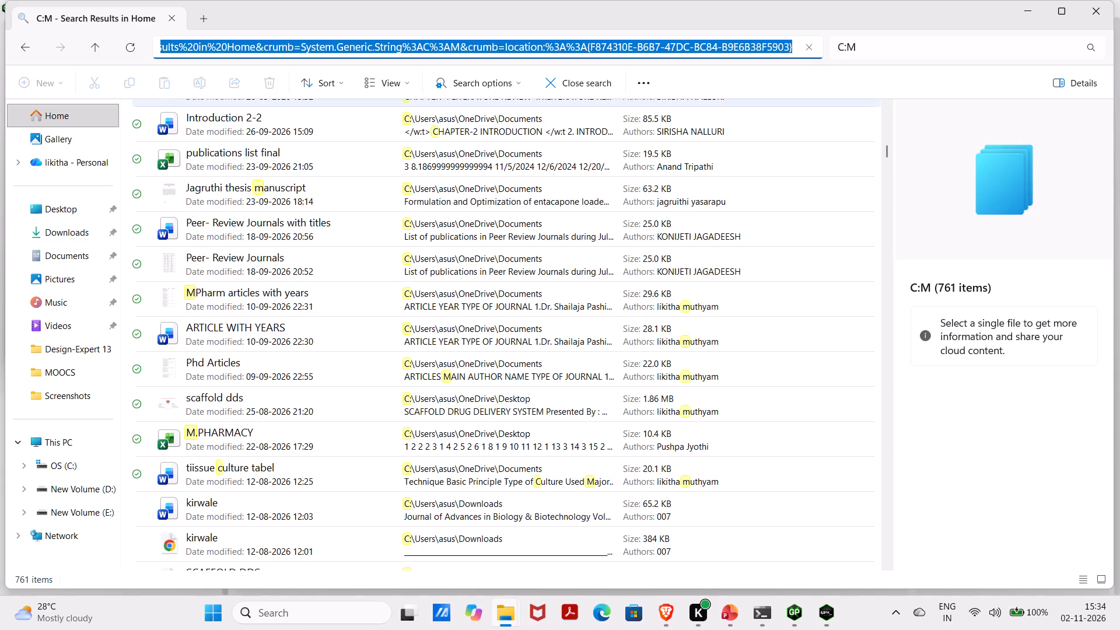
{"action": "left_click", "coordinate": [920, 171]}
{"action": "scroll", "coordinate": [696, 233], "scroll_direction": "up", "scroll_amount": 5}
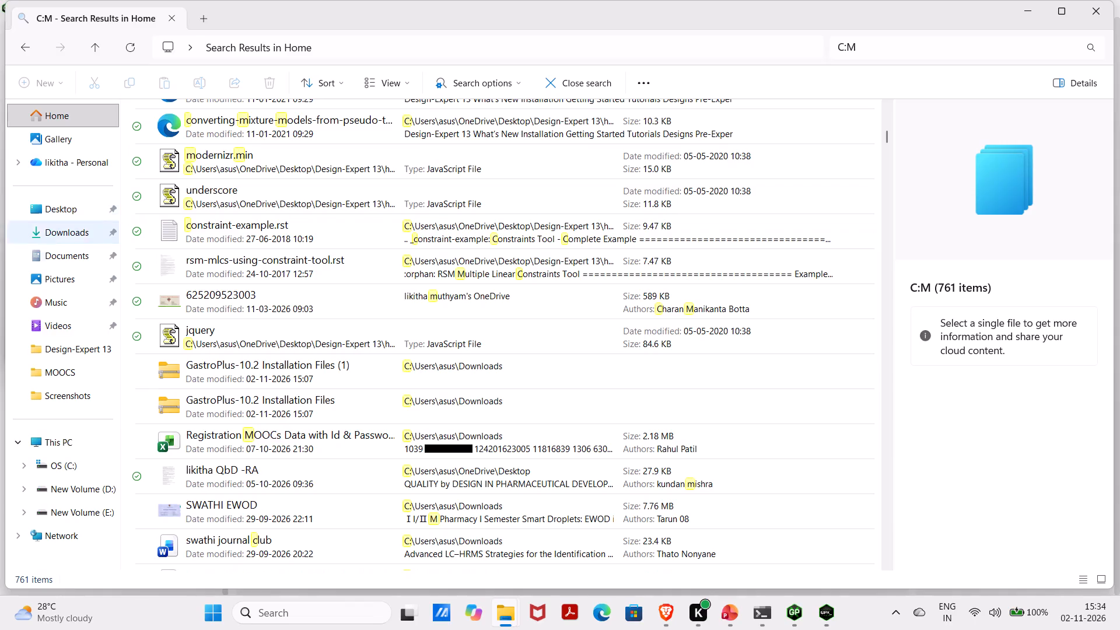
{"action": "left_click", "coordinate": [184, 364]}
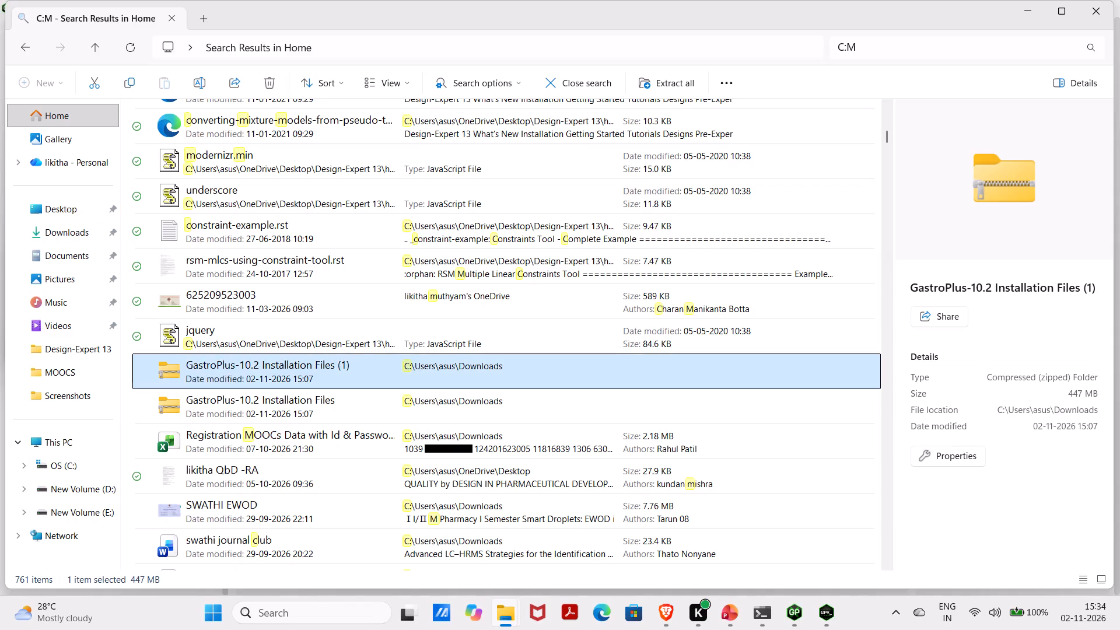
{"action": "scroll", "coordinate": [184, 364], "scroll_direction": "down", "scroll_amount": 1}
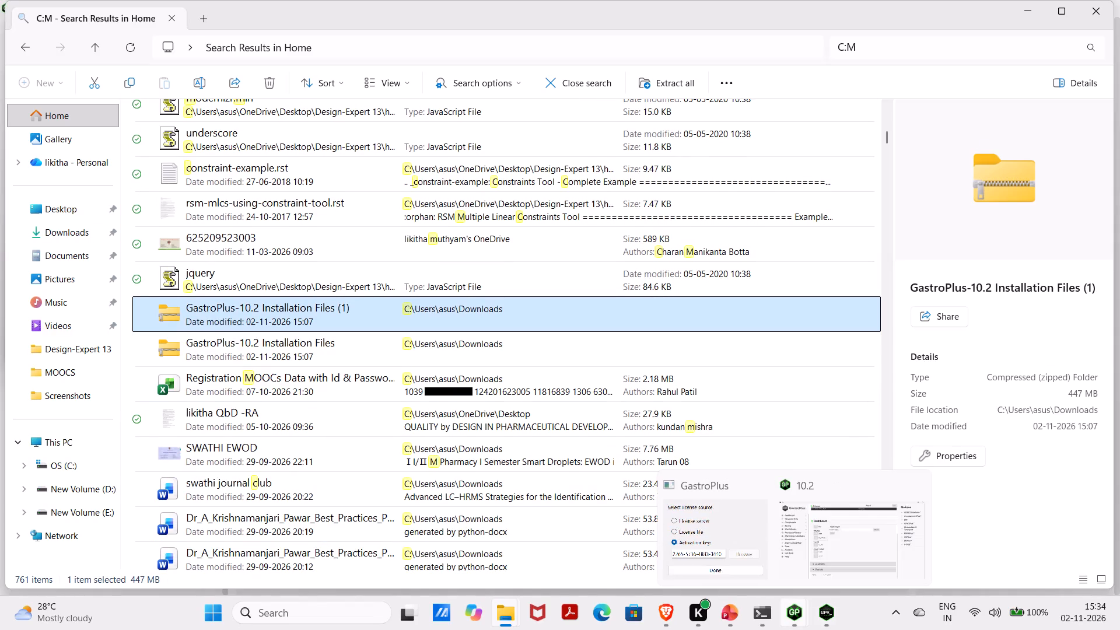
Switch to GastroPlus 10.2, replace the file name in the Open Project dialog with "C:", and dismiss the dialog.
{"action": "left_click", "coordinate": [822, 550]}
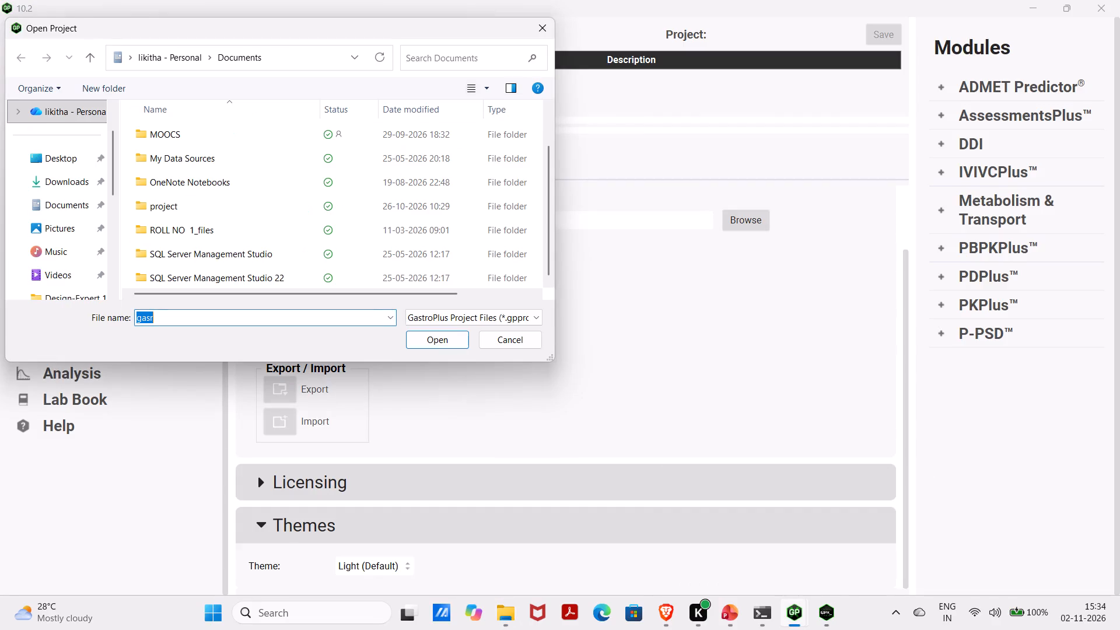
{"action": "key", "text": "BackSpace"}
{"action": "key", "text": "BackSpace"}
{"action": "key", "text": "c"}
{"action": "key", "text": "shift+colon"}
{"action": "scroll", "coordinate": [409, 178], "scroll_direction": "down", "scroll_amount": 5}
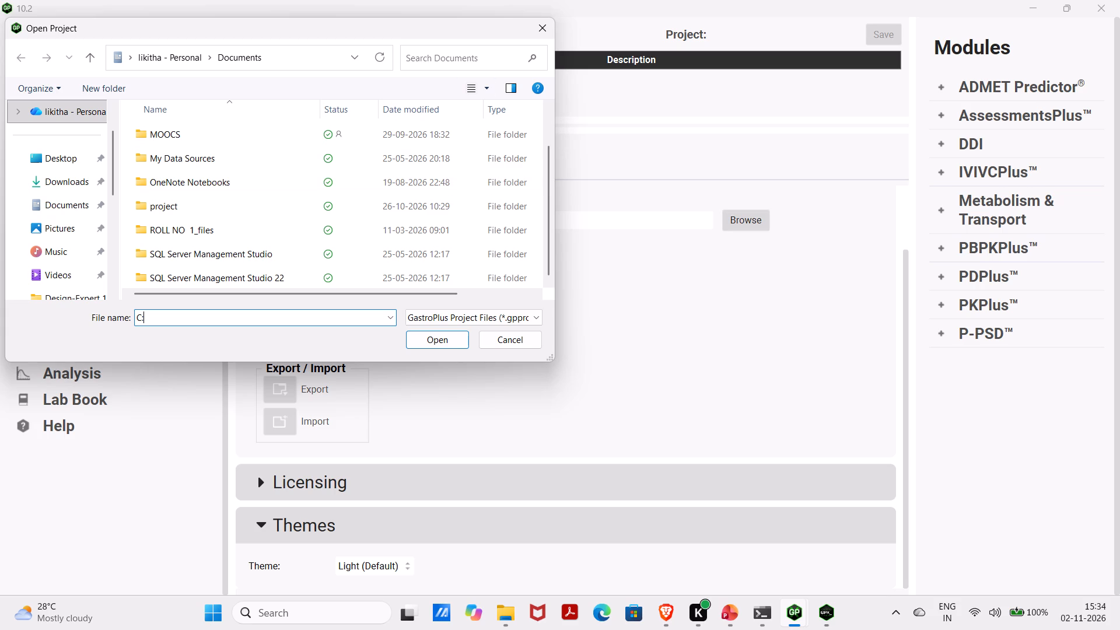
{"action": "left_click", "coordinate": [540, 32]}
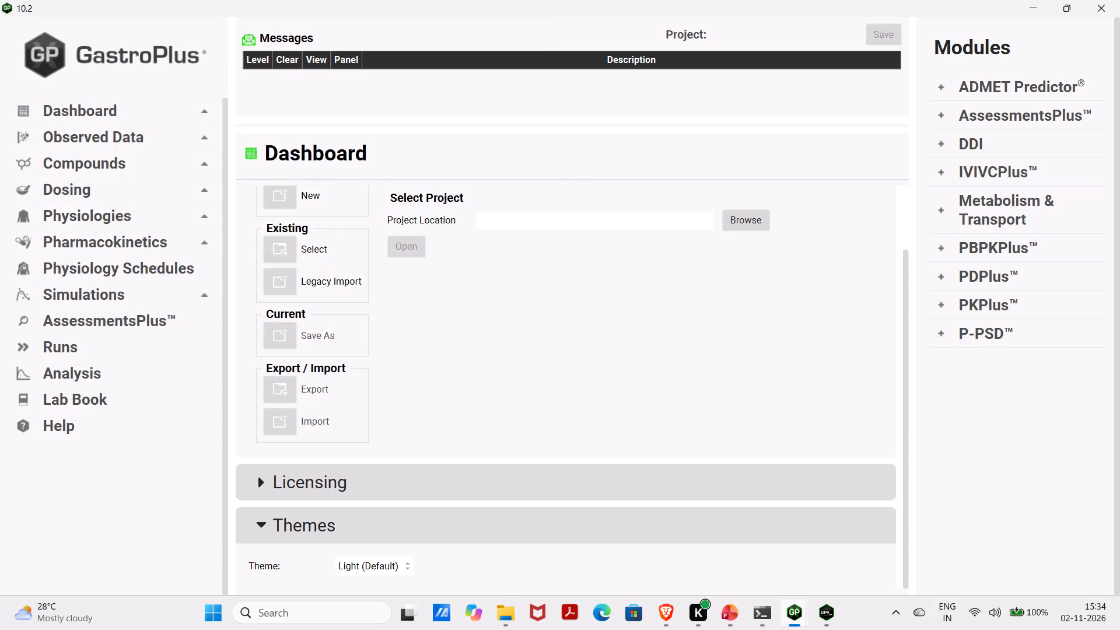
Browse again for the project location under Select Project.
{"action": "left_click", "coordinate": [728, 213]}
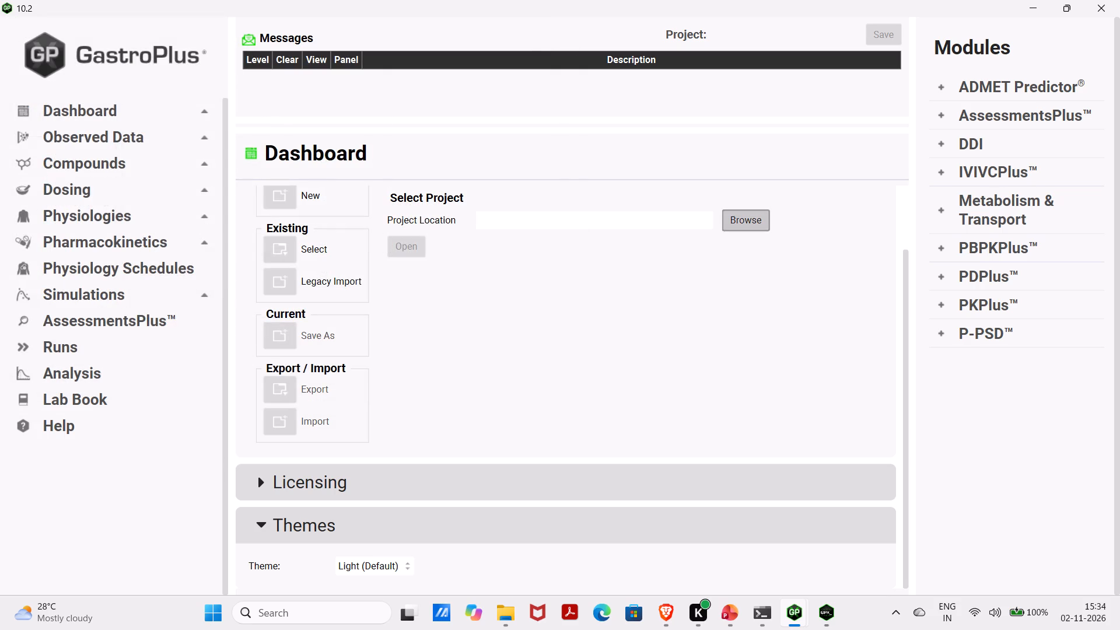
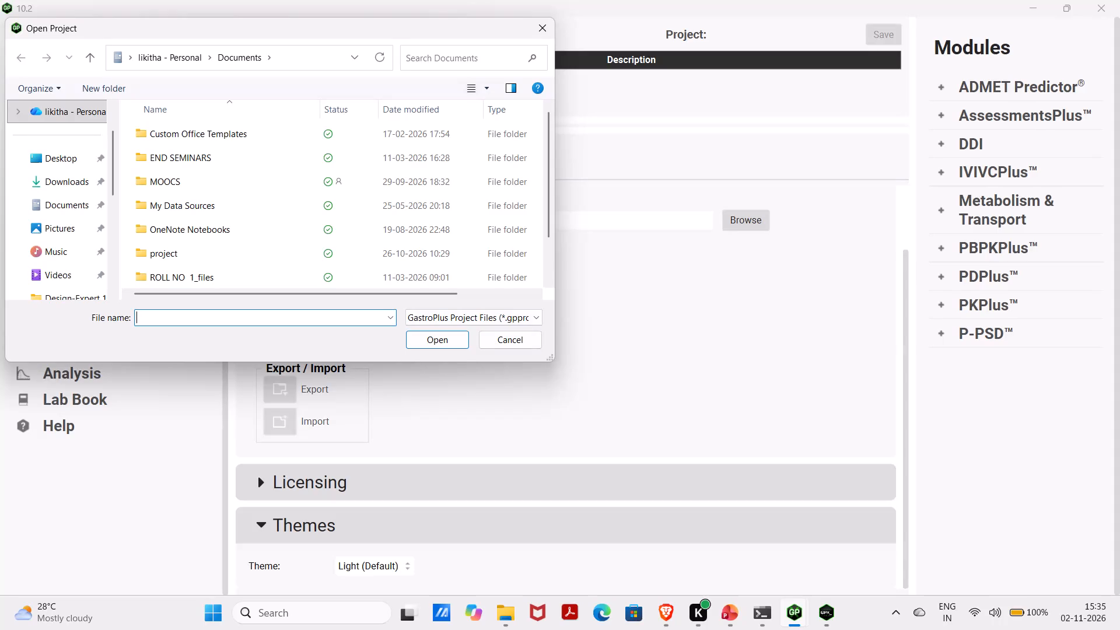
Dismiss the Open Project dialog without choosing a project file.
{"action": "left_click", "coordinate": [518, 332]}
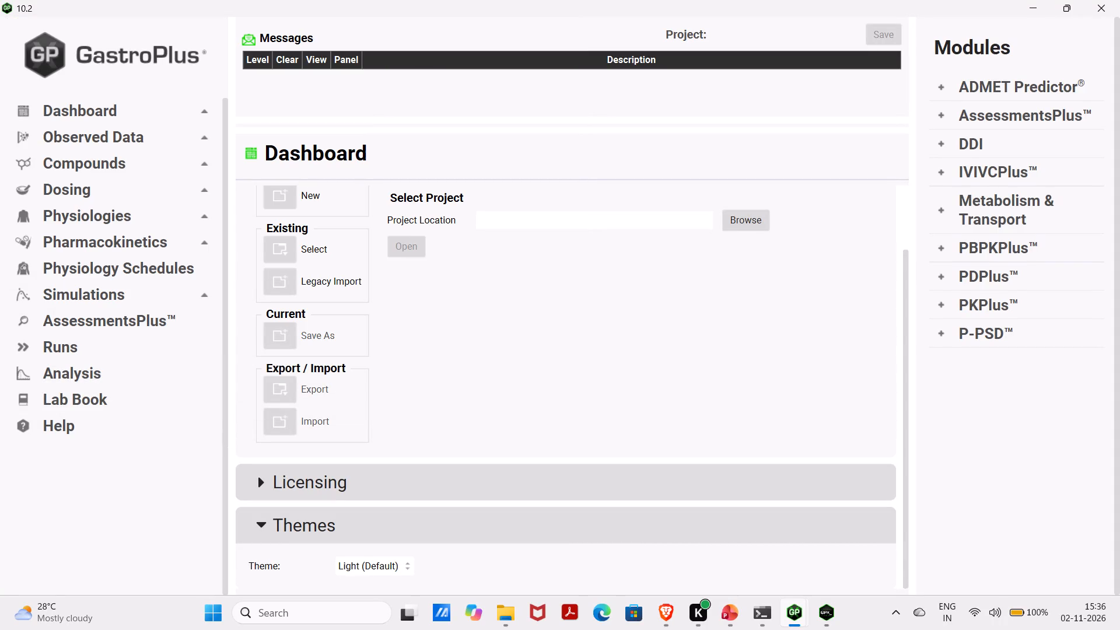
Start creating a new project from the Projects section of the dashboard.
{"action": "left_click", "coordinate": [318, 197]}
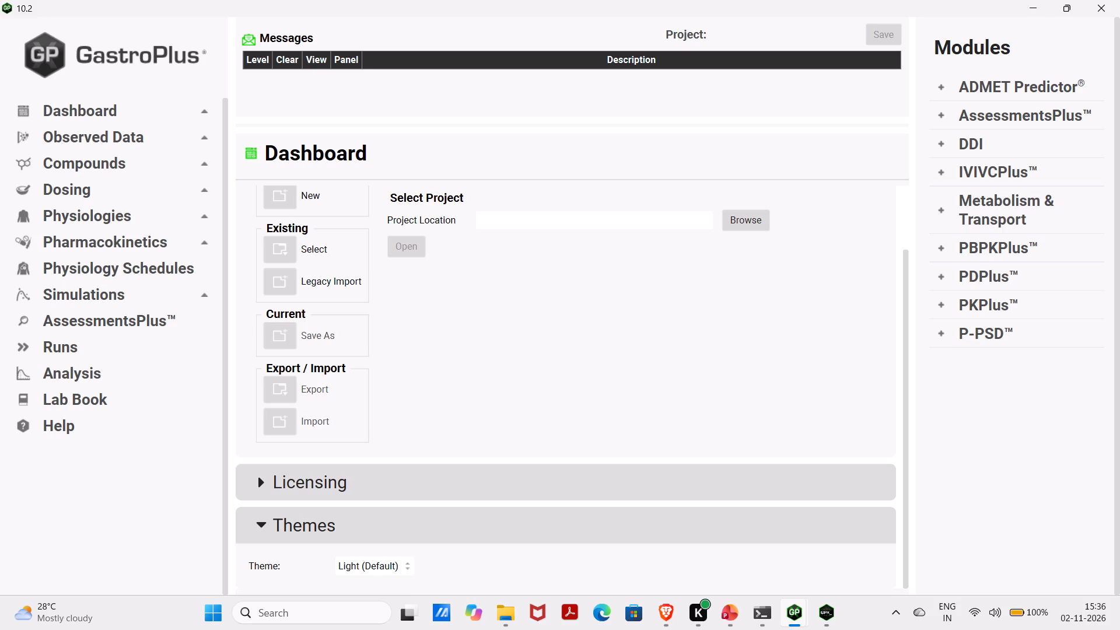
{"action": "double_click", "coordinate": [318, 197]}
{"action": "scroll", "coordinate": [318, 197], "scroll_direction": "up", "scroll_amount": 2}
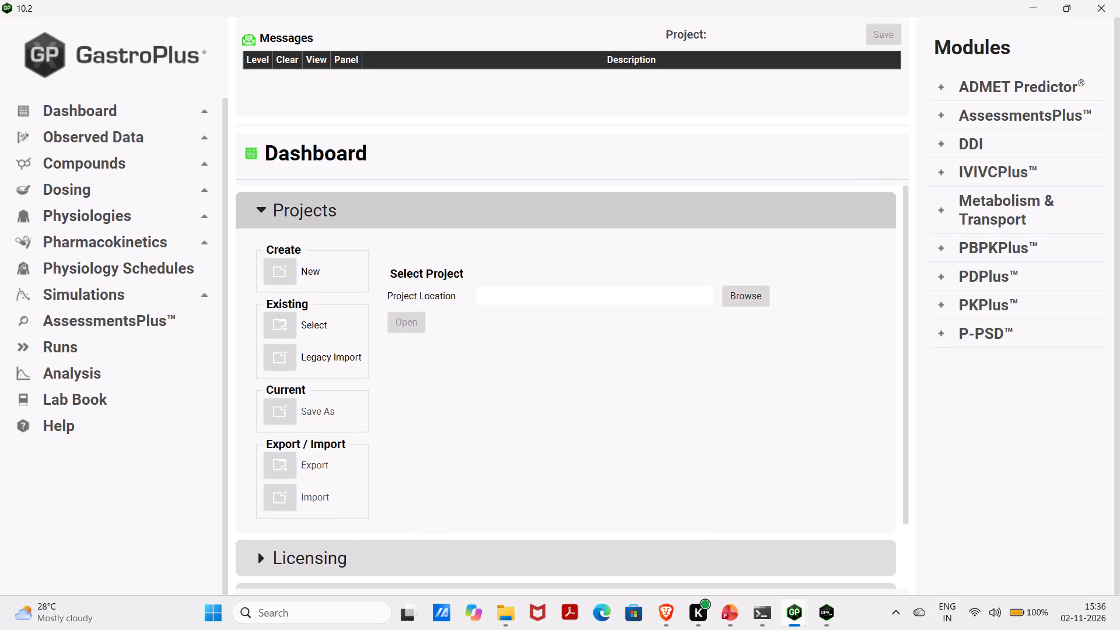
{"action": "left_click", "coordinate": [285, 262]}
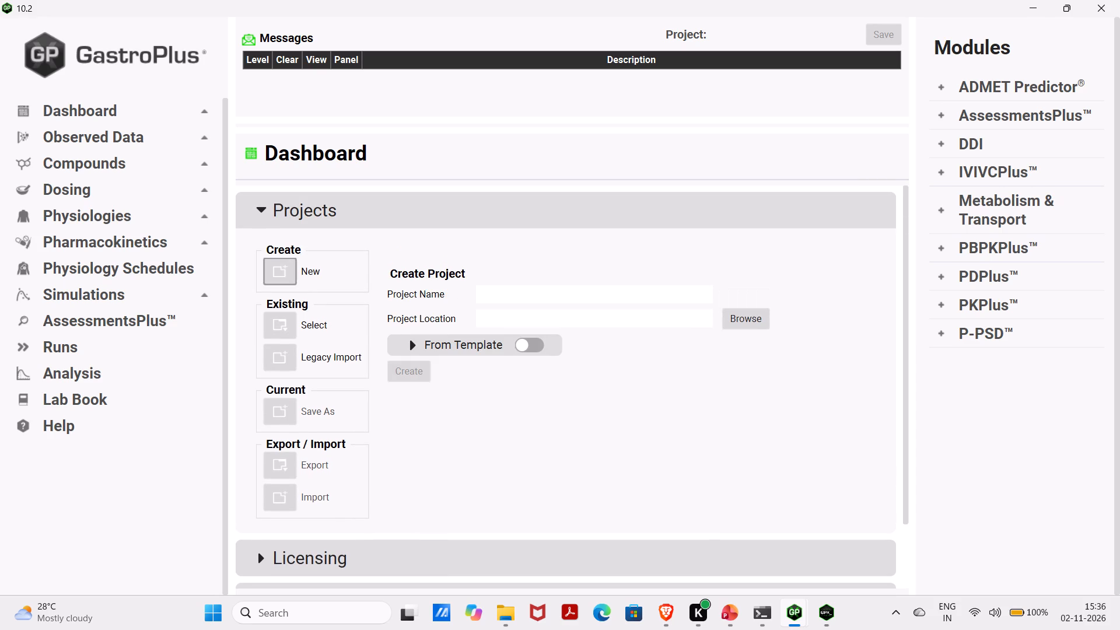
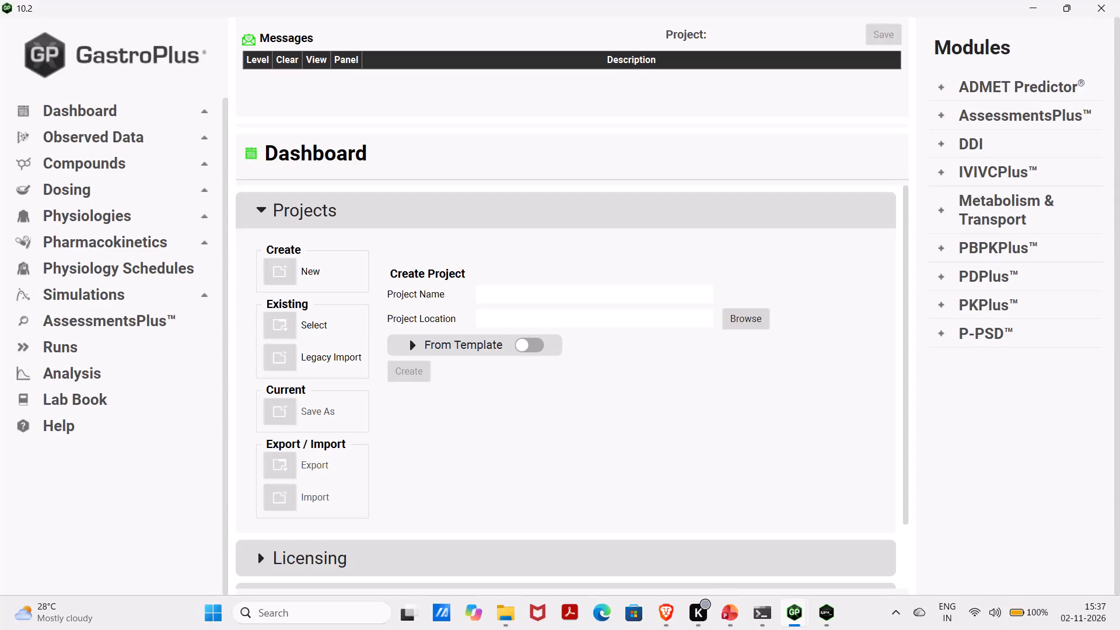
Name the new project GABA IVIVE.
{"action": "left_click", "coordinate": [494, 295]}
{"action": "type", "text": "GABA"}
{"action": "key", "text": "space"}
{"action": "type", "text": "IVIV"}
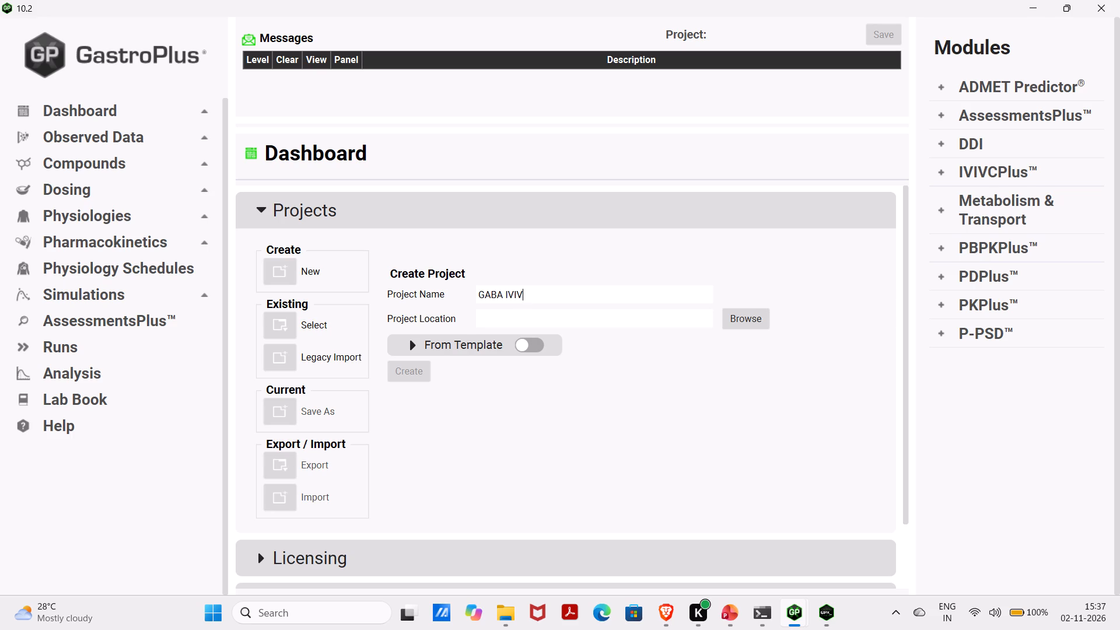
{"action": "key", "text": "e"}
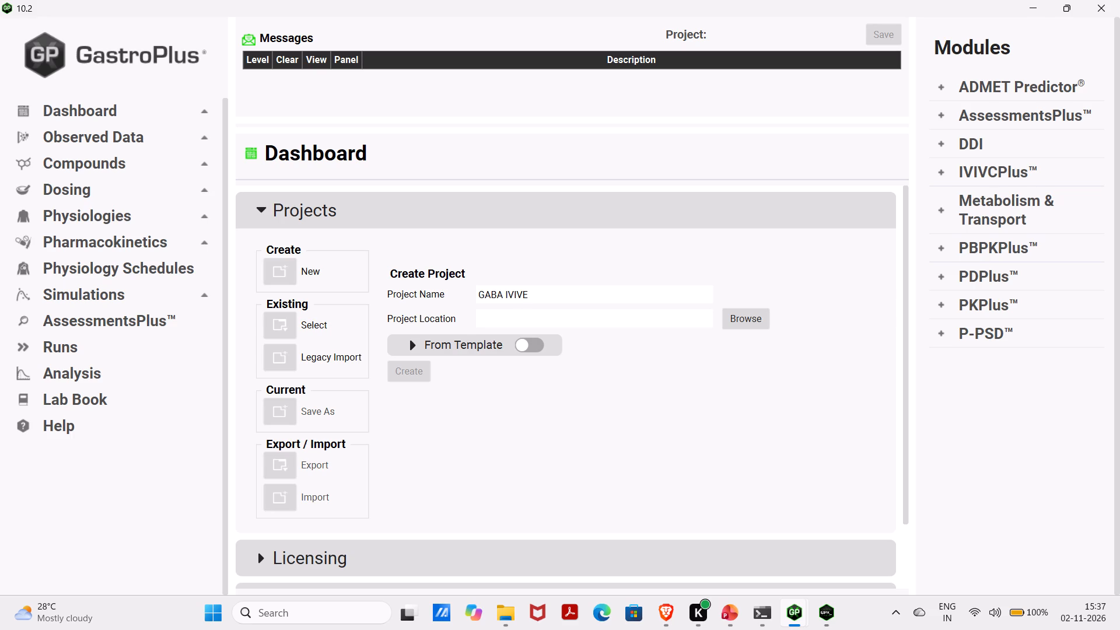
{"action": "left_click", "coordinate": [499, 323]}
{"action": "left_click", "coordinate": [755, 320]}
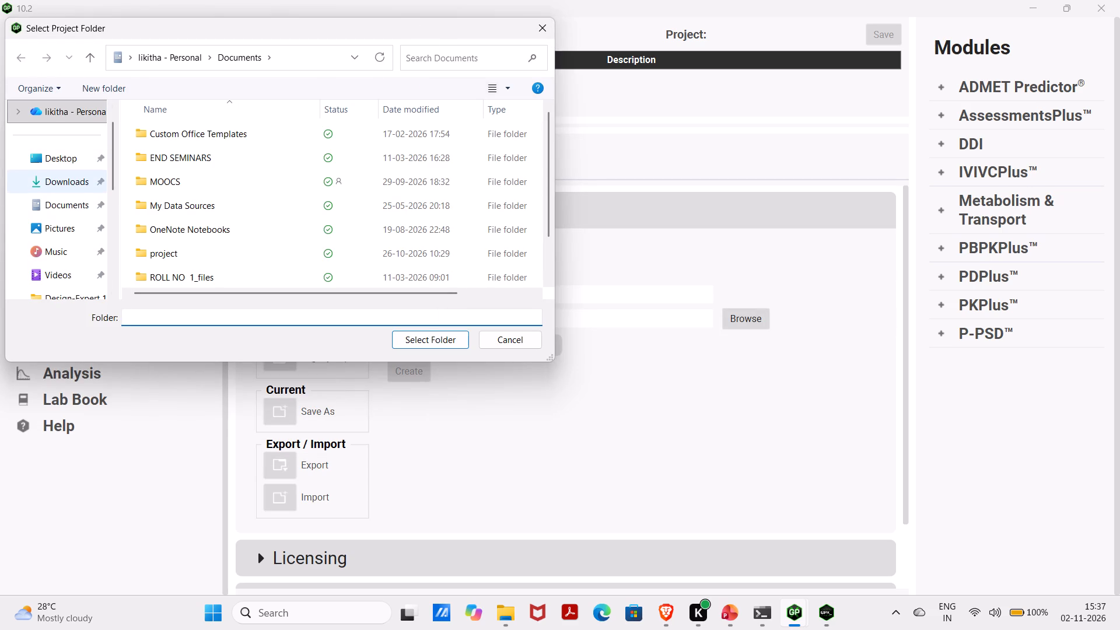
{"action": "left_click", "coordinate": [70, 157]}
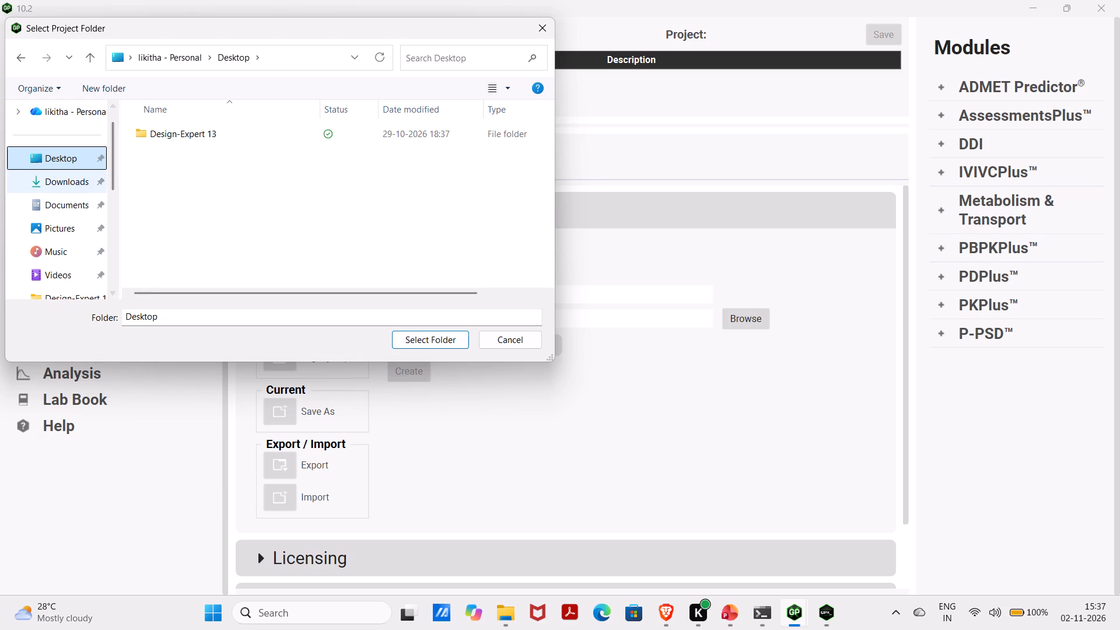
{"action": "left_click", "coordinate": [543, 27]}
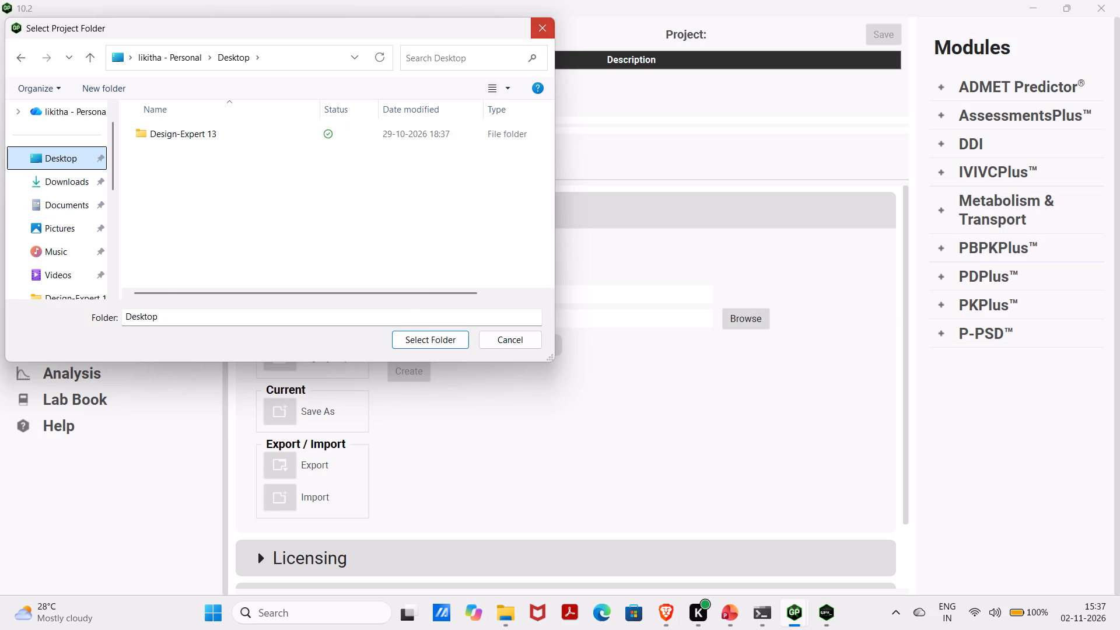
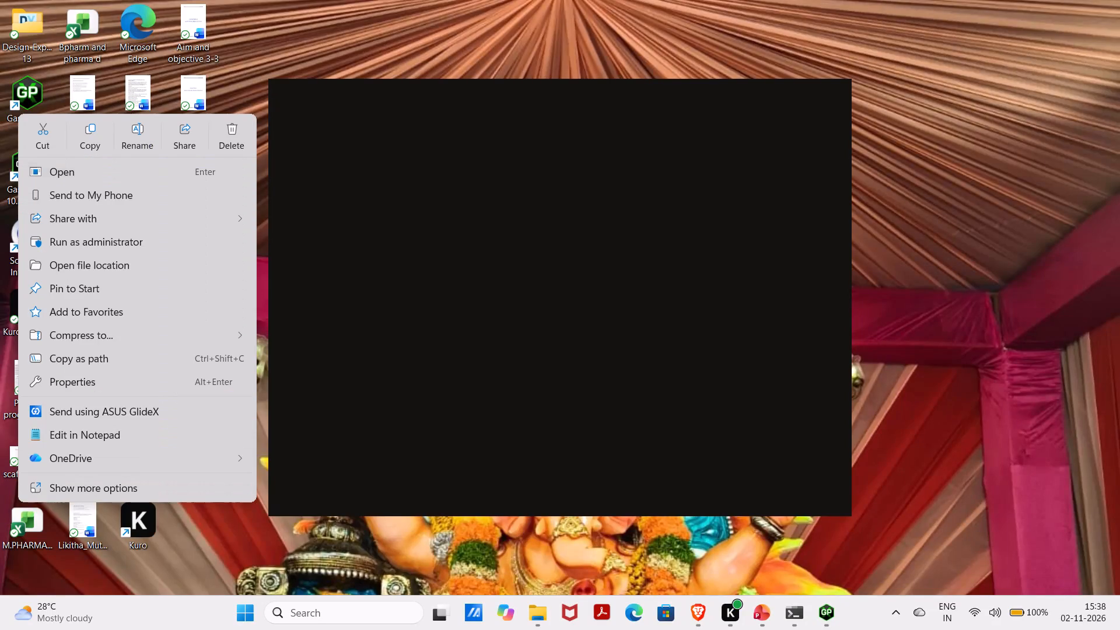
{"action": "left_click", "coordinate": [92, 180]}
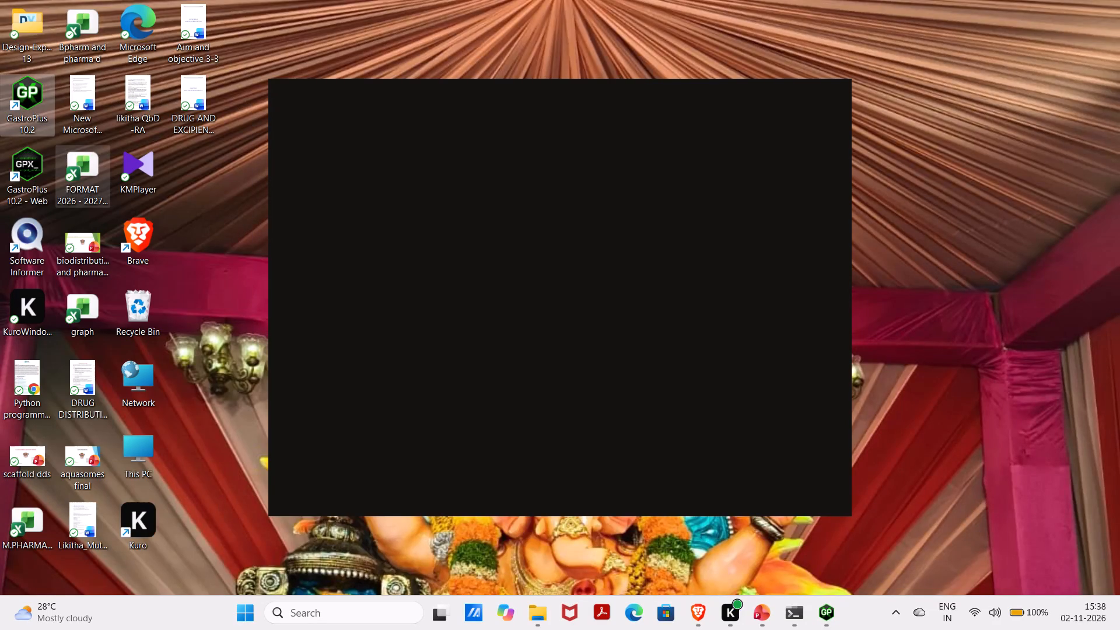
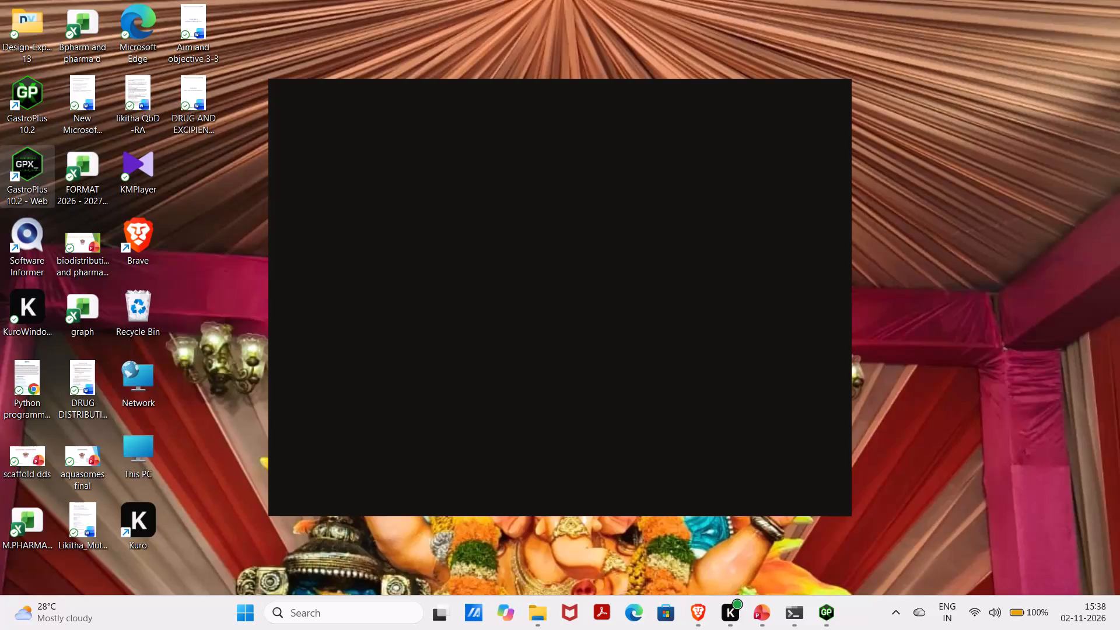
Launch GastroPlus 10.2 - Web from its desktop shortcut.
{"action": "double_click", "coordinate": [22, 177]}
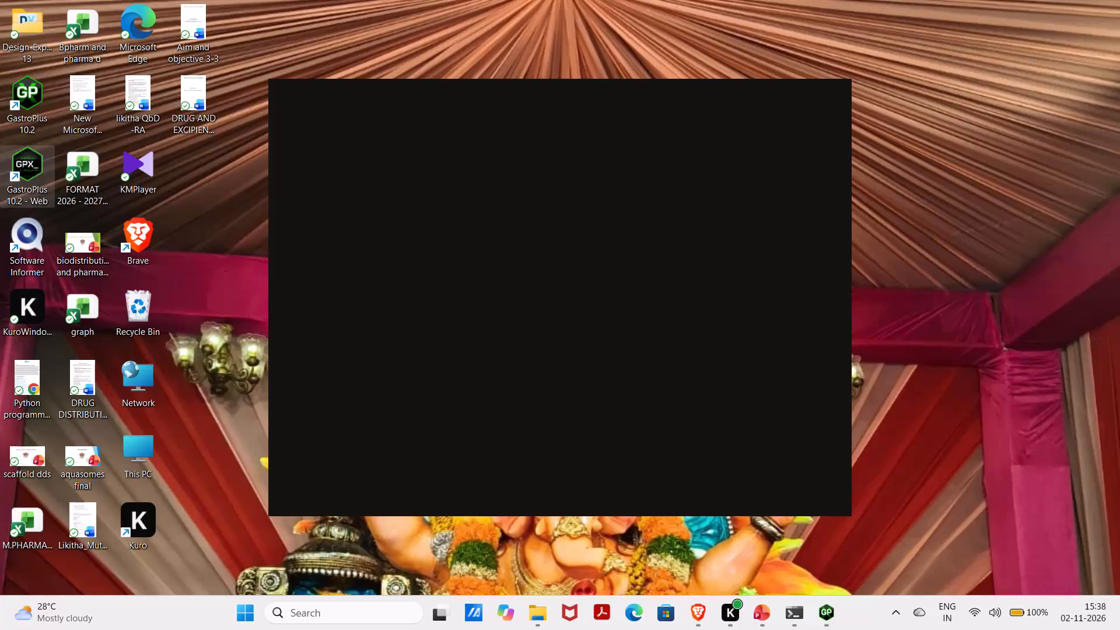
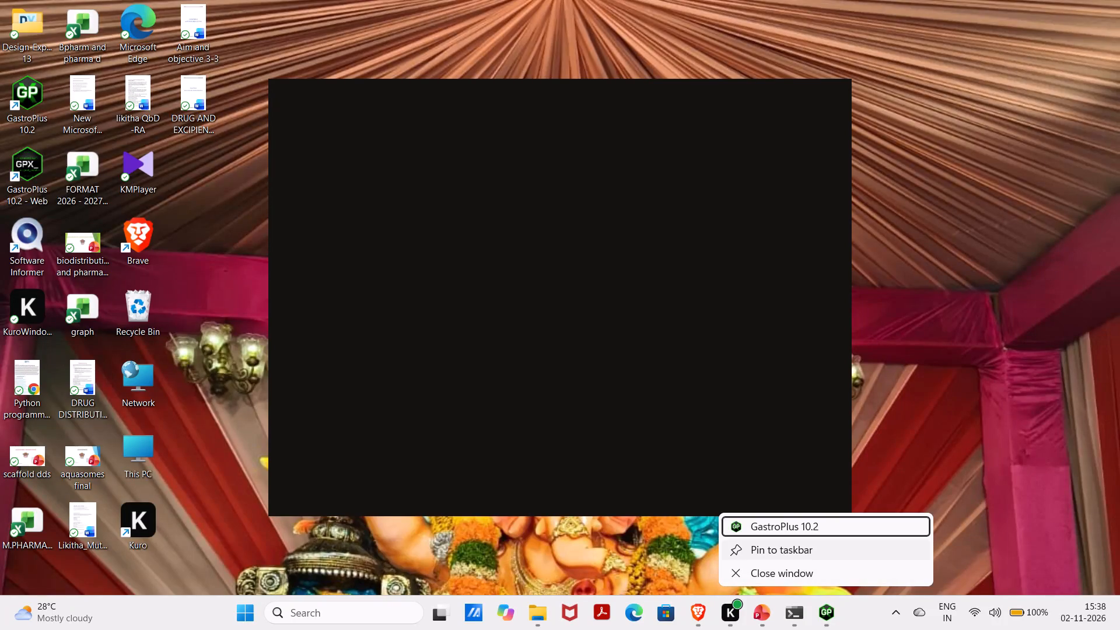
Switch to the open GastroPlus 10.2 window showing the Create Project form.
{"action": "left_click", "coordinate": [810, 547]}
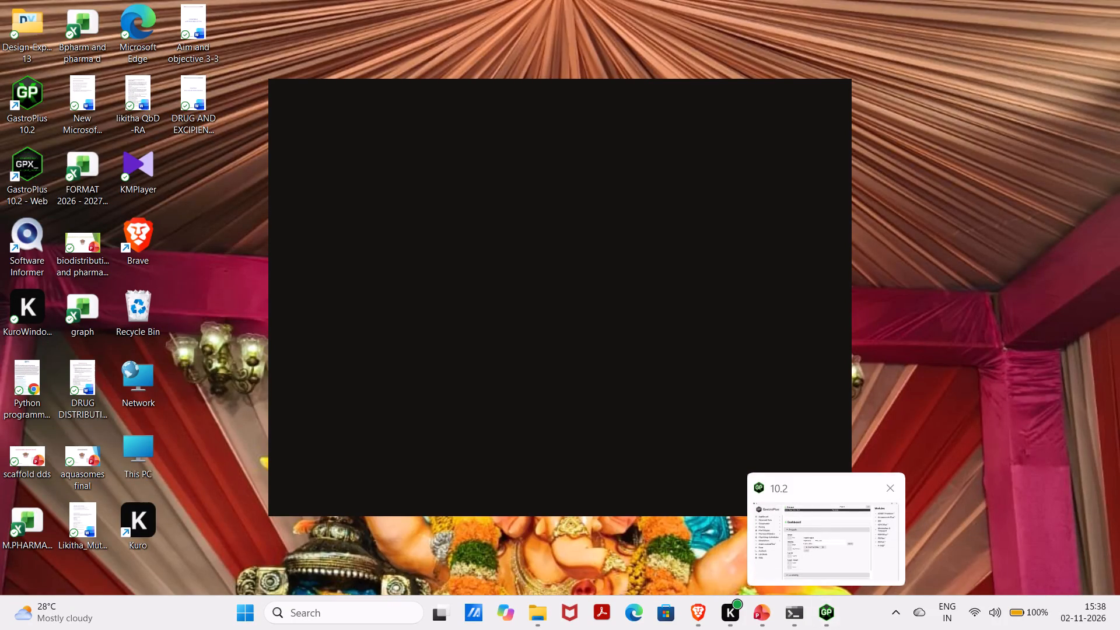
{"action": "left_click", "coordinate": [832, 569]}
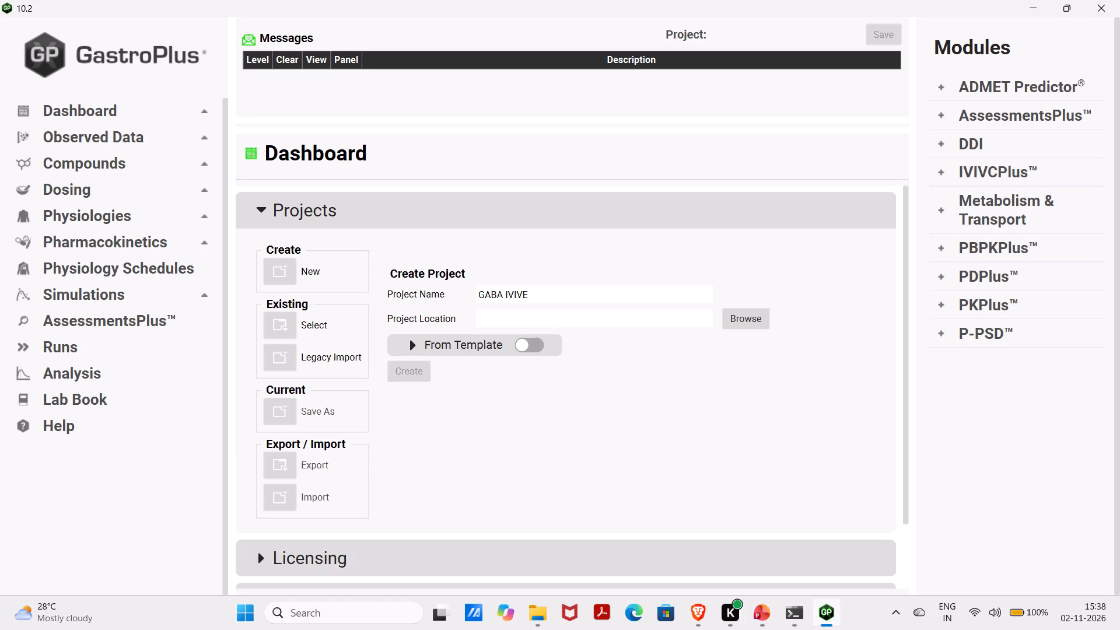
Browse the Downloads, Desktop and OneDrive Attachments folders for a place to store the GABA IVIVE project.
{"action": "left_click", "coordinate": [747, 314]}
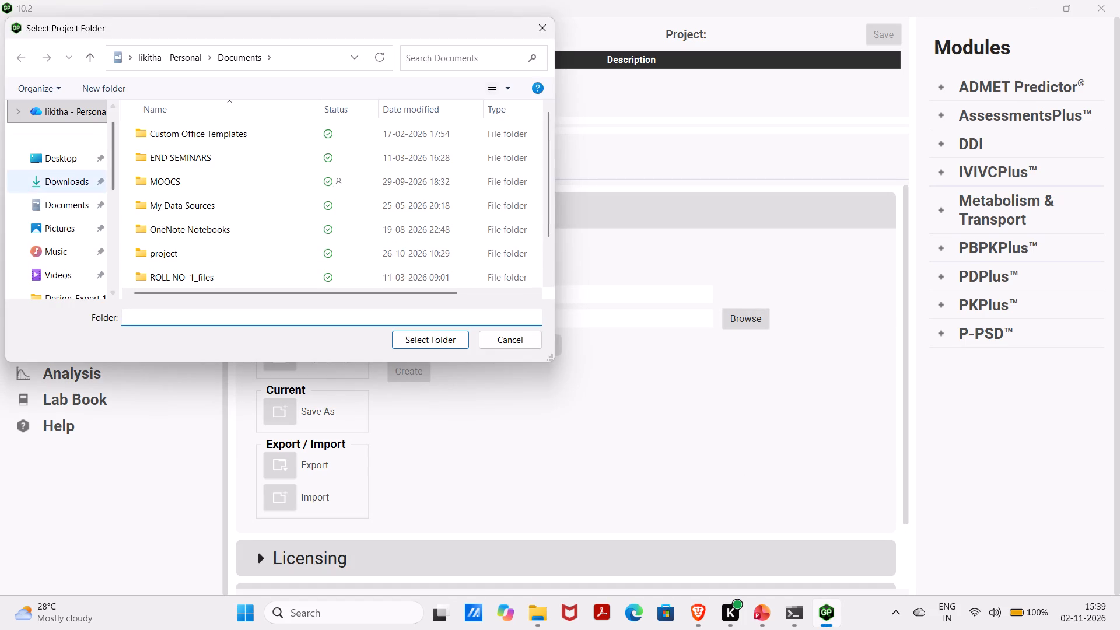
{"action": "left_click", "coordinate": [80, 176]}
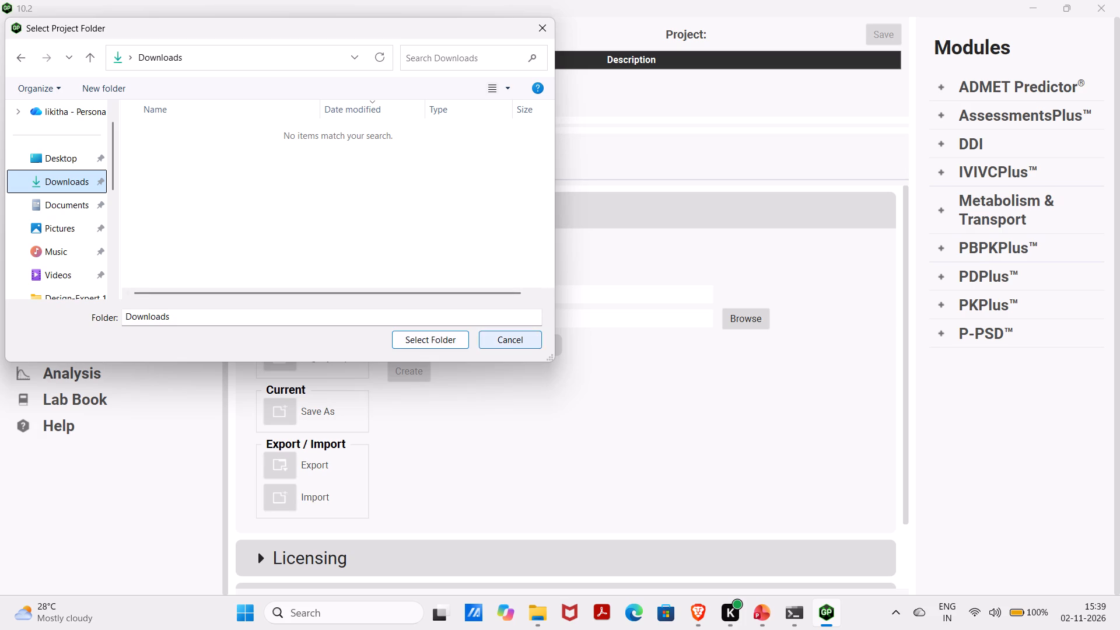
{"action": "left_click", "coordinate": [61, 152]}
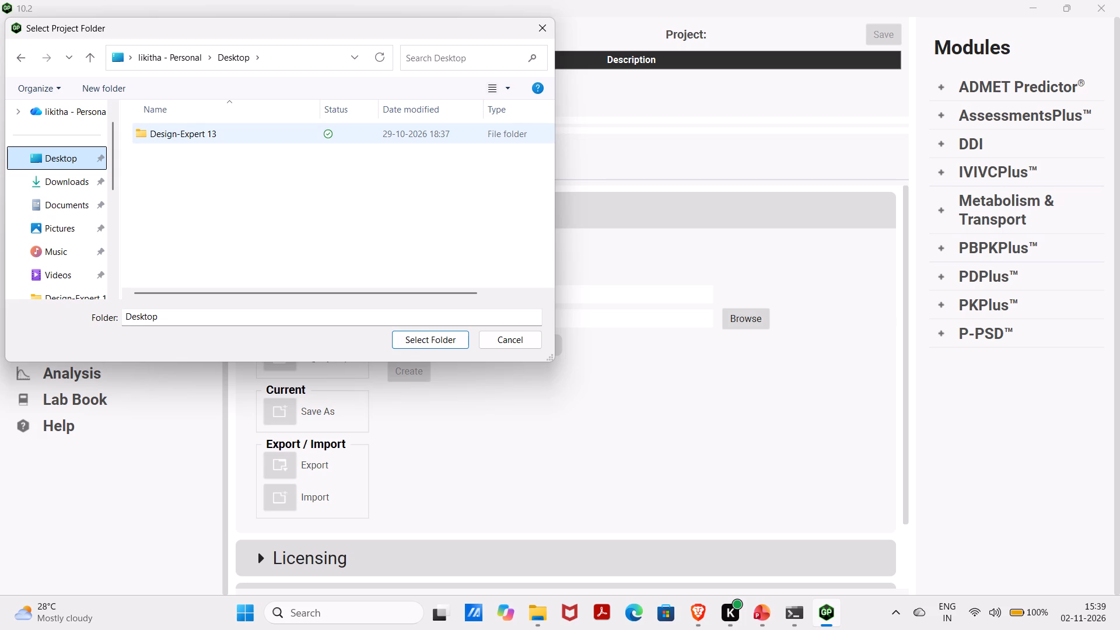
{"action": "left_click", "coordinate": [87, 117]}
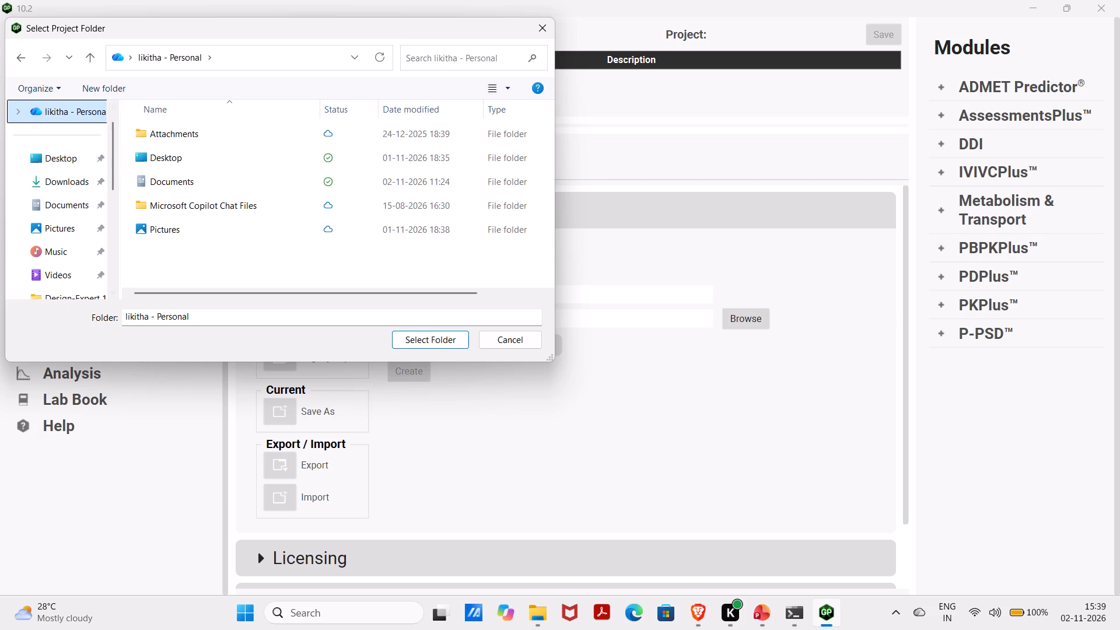
{"action": "left_click", "coordinate": [146, 156]}
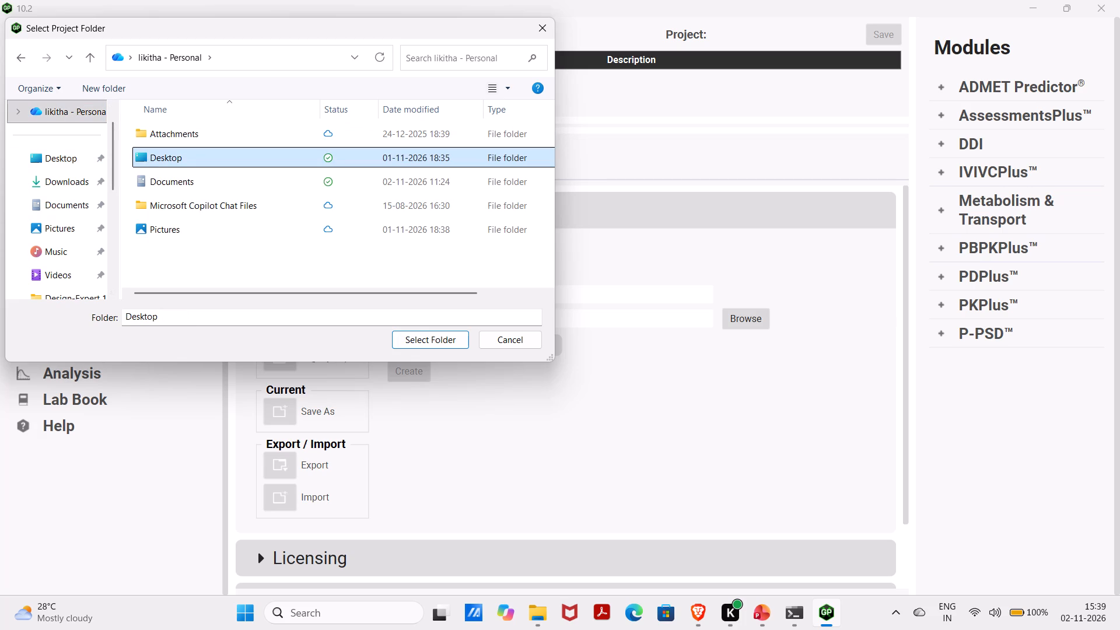
{"action": "left_click", "coordinate": [146, 156]}
{"action": "double_click", "coordinate": [146, 156]}
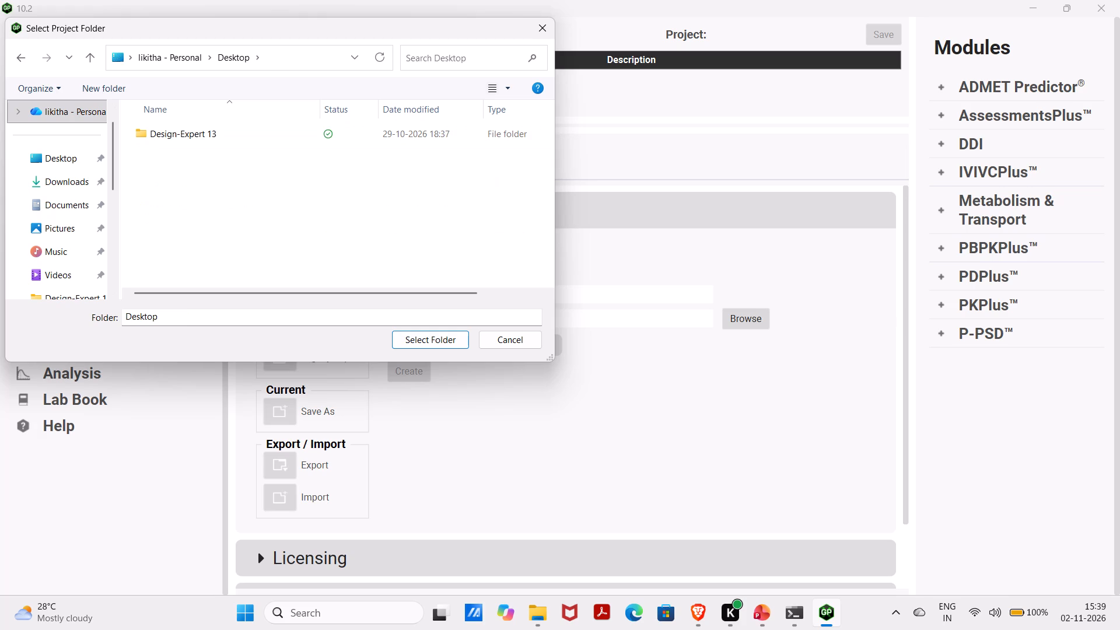
{"action": "left_click", "coordinate": [54, 101]}
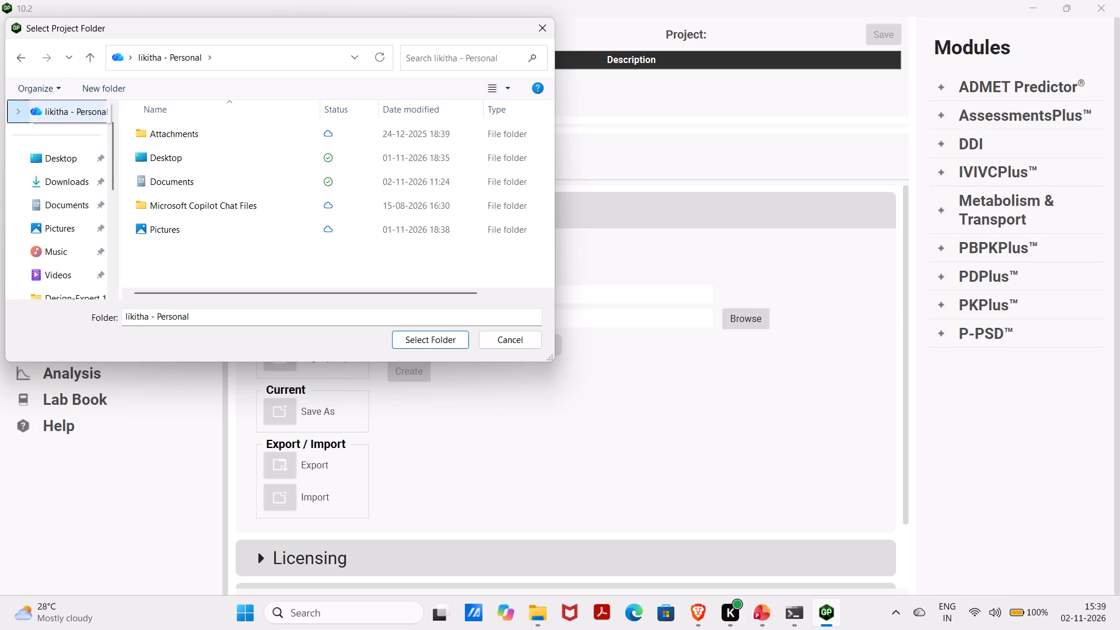
{"action": "left_click", "coordinate": [135, 134]}
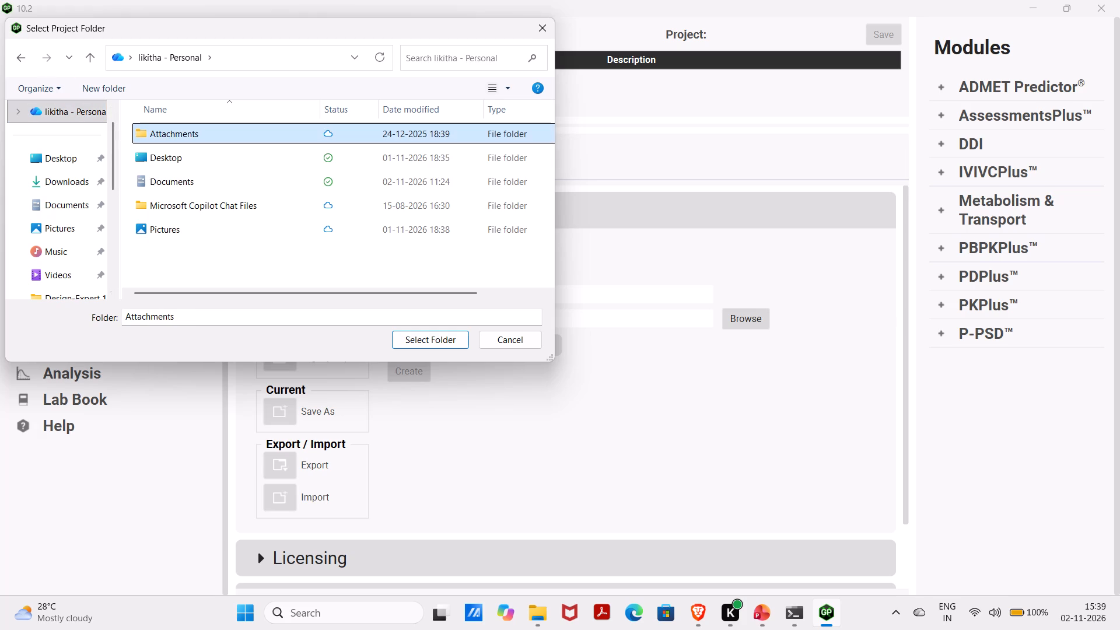
{"action": "double_click", "coordinate": [135, 134]}
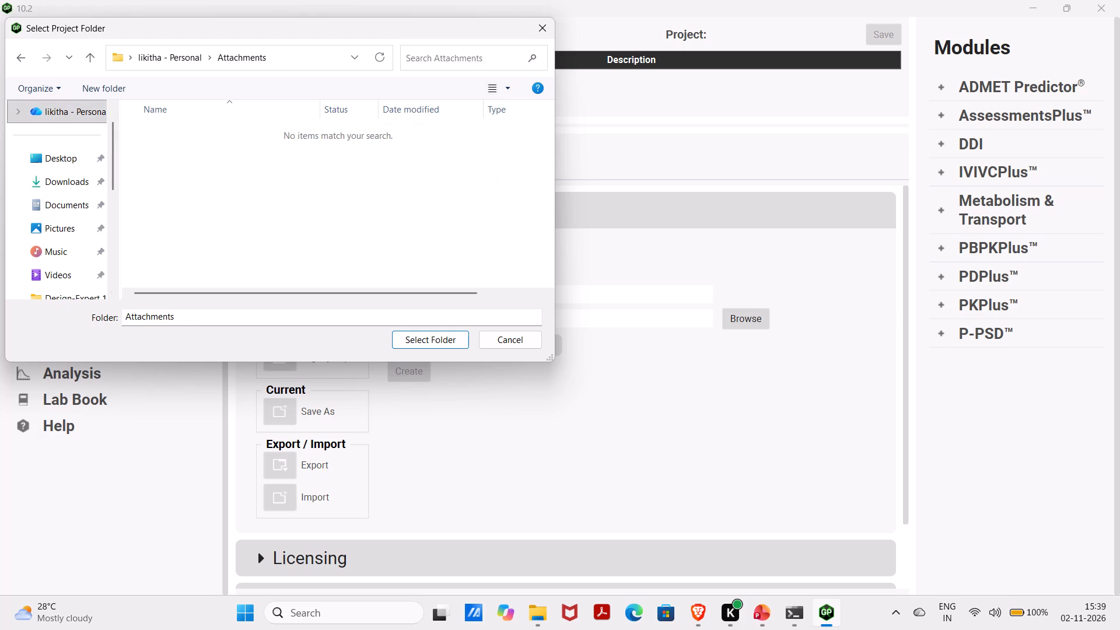
{"action": "scroll", "coordinate": [110, 193], "scroll_direction": "down", "scroll_amount": 2}
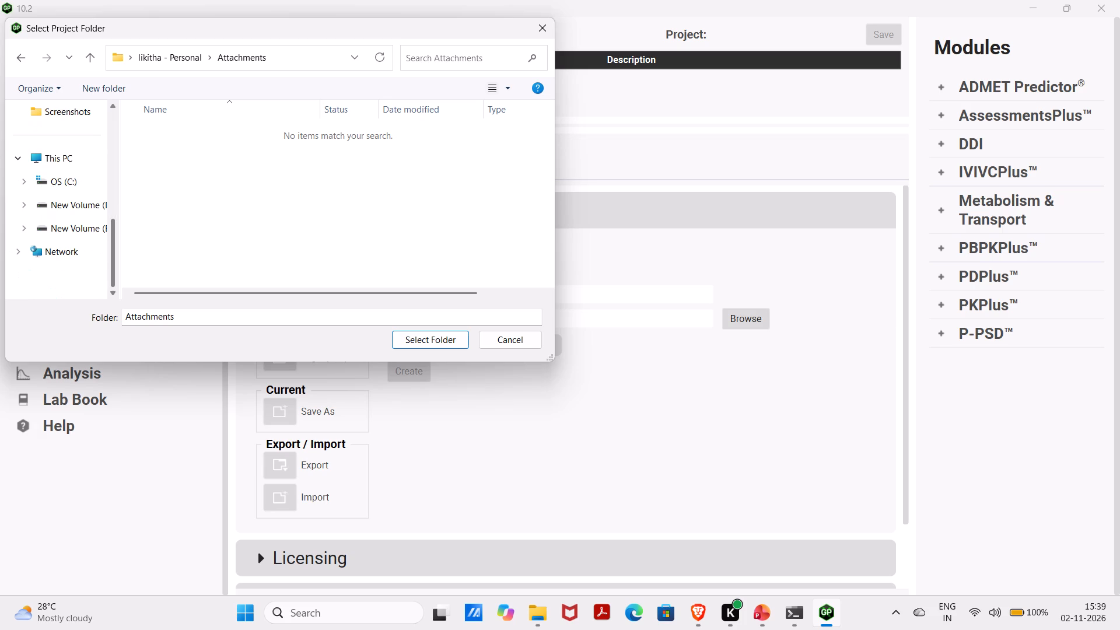
{"action": "scroll", "coordinate": [110, 193], "scroll_direction": "up", "scroll_amount": 4}
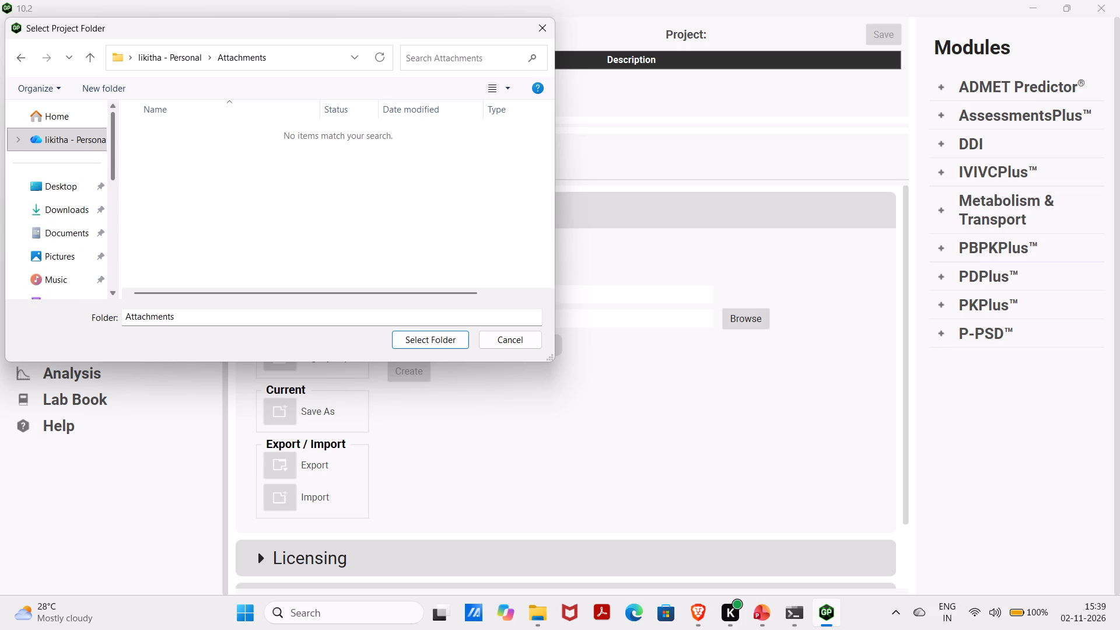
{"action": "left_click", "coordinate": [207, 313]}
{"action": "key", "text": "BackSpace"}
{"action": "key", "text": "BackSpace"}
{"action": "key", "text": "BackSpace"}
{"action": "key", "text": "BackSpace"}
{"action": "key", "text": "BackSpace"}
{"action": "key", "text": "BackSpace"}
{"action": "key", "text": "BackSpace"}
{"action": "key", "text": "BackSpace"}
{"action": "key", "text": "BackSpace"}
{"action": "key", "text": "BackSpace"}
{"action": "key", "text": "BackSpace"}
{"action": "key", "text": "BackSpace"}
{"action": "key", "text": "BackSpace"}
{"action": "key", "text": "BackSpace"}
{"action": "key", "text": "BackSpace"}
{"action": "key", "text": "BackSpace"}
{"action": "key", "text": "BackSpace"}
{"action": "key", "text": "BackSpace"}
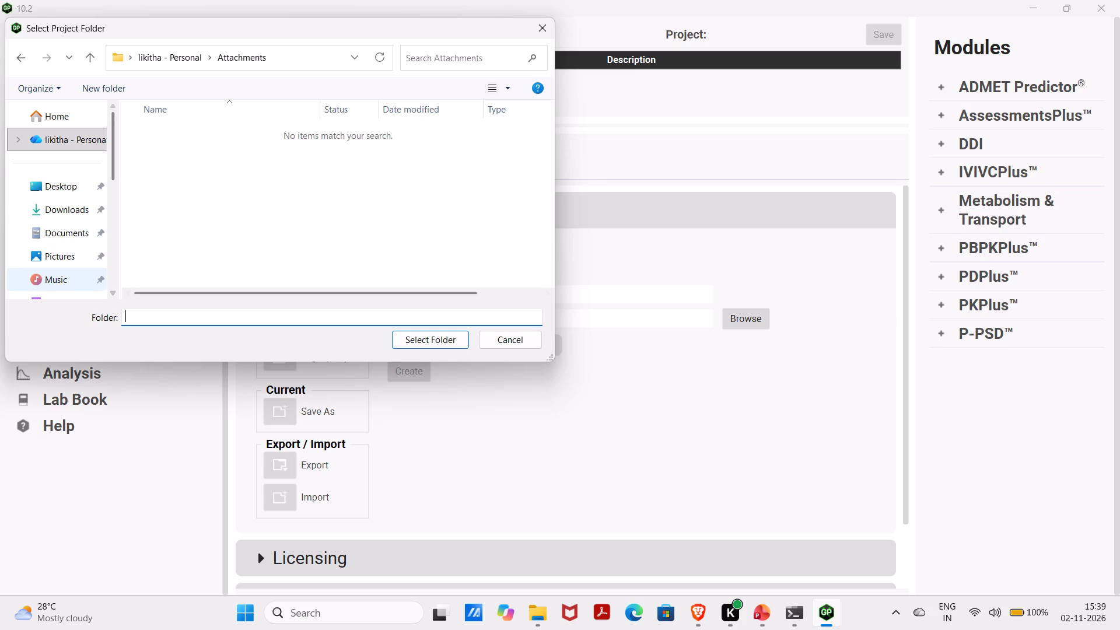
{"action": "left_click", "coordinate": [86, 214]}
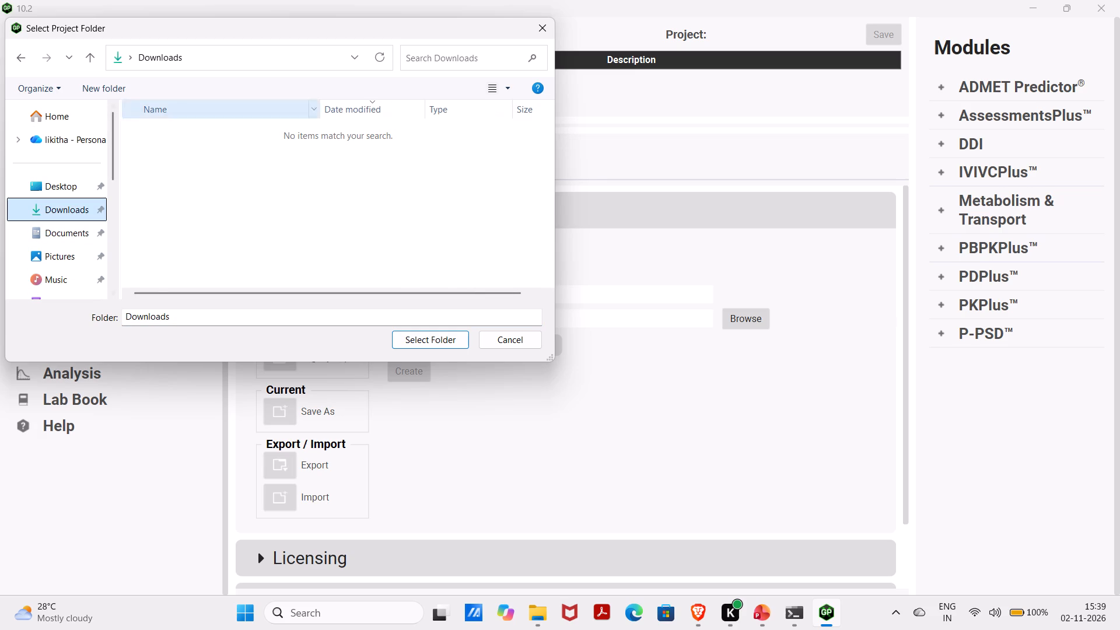
Set the project location to the Screenshots folder.
{"action": "scroll", "coordinate": [283, 119], "scroll_direction": "down", "scroll_amount": 6}
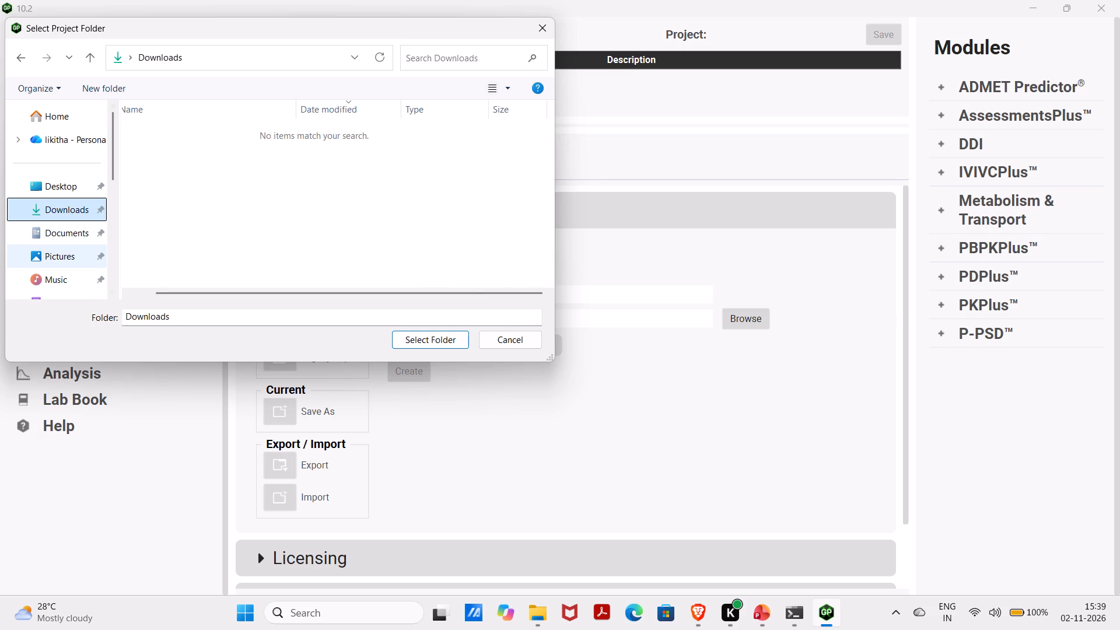
{"action": "scroll", "coordinate": [76, 247], "scroll_direction": "down", "scroll_amount": 2}
{"action": "left_click", "coordinate": [93, 268]}
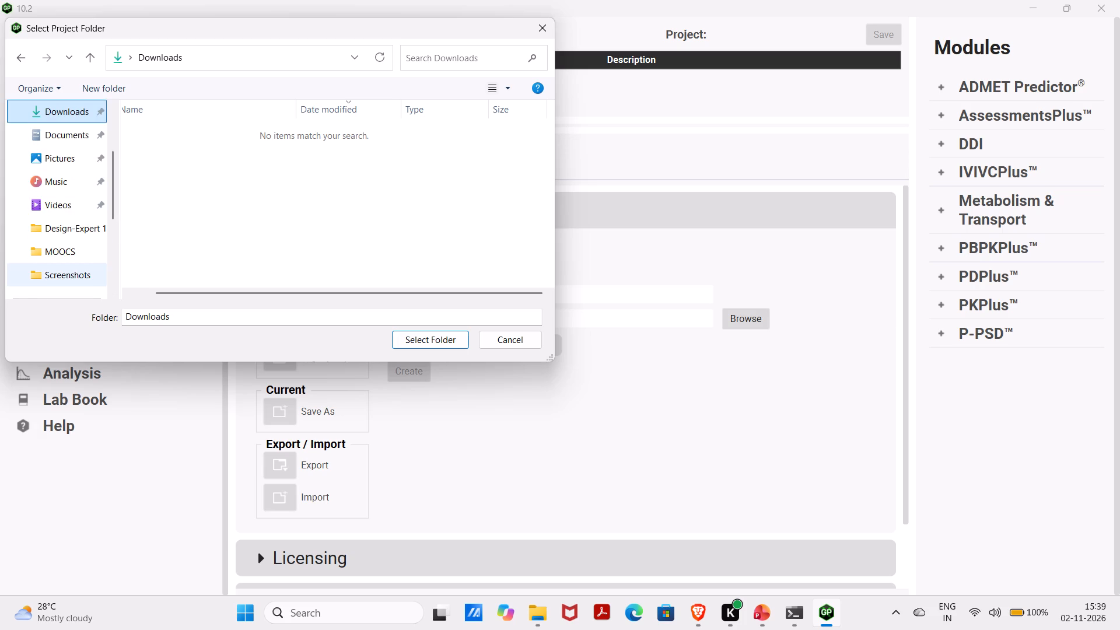
{"action": "left_click", "coordinate": [429, 339]}
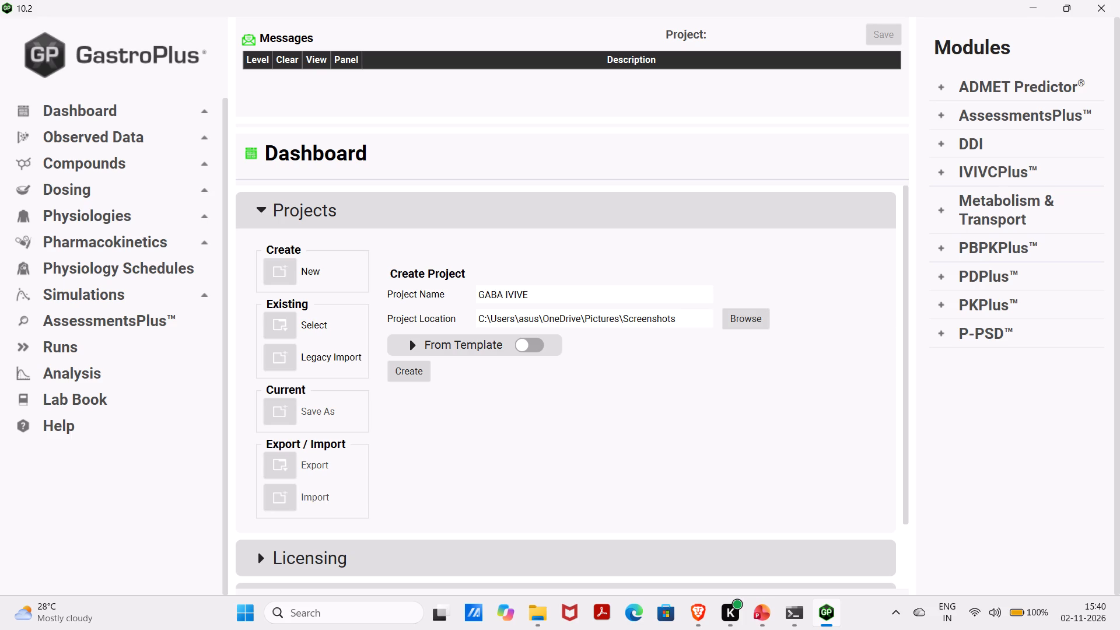
Create the GABA IVIVE project in the chosen Screenshots location without using a template.
{"action": "left_click", "coordinate": [422, 367]}
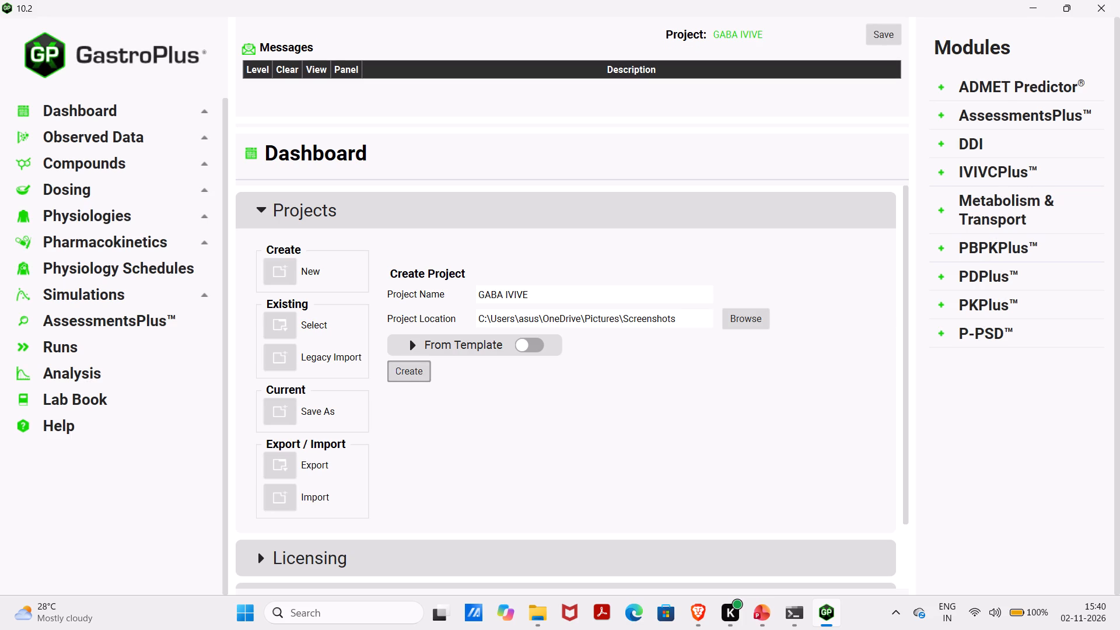
Create the GABA IVIVE project again in the same location, agreeing to overwrite the existing project and continue.
{"action": "left_click", "coordinate": [422, 367]}
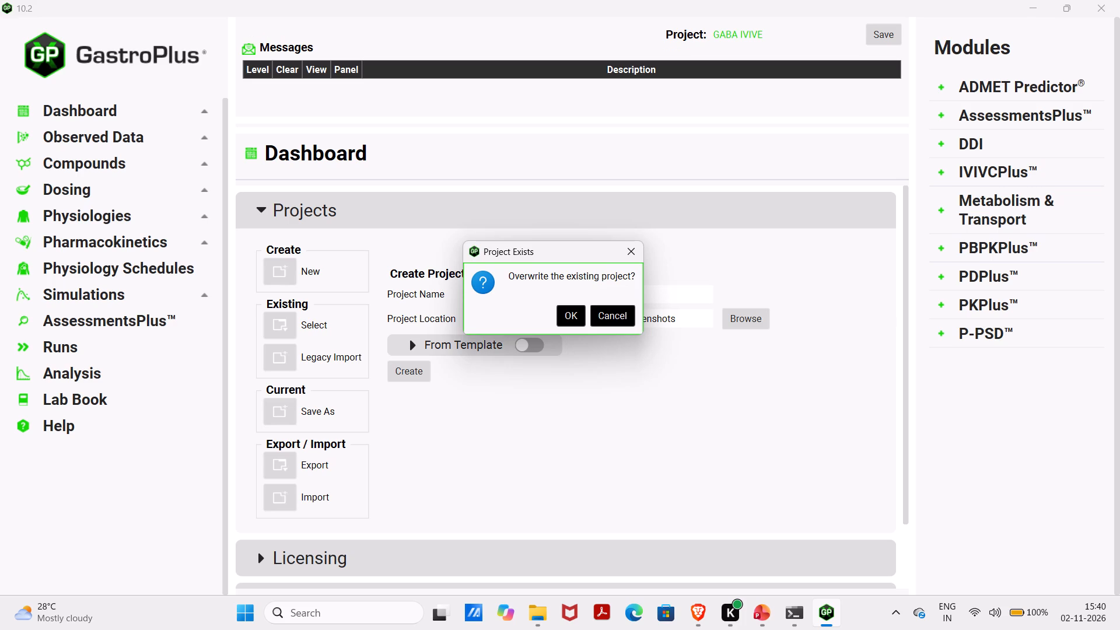
{"action": "left_click", "coordinate": [568, 314]}
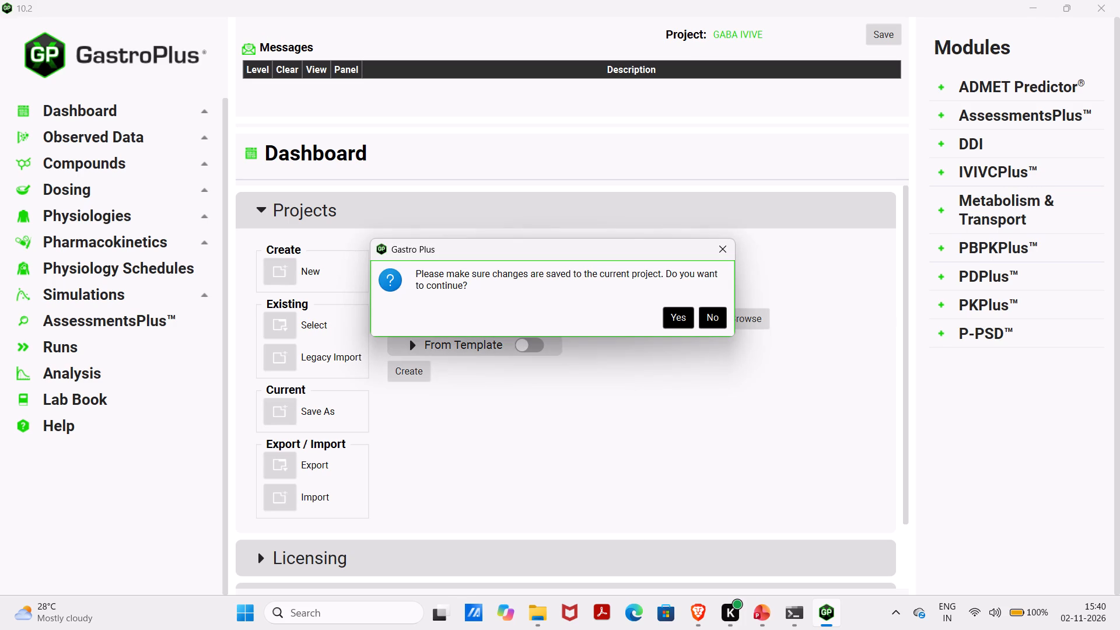
{"action": "left_click", "coordinate": [675, 316]}
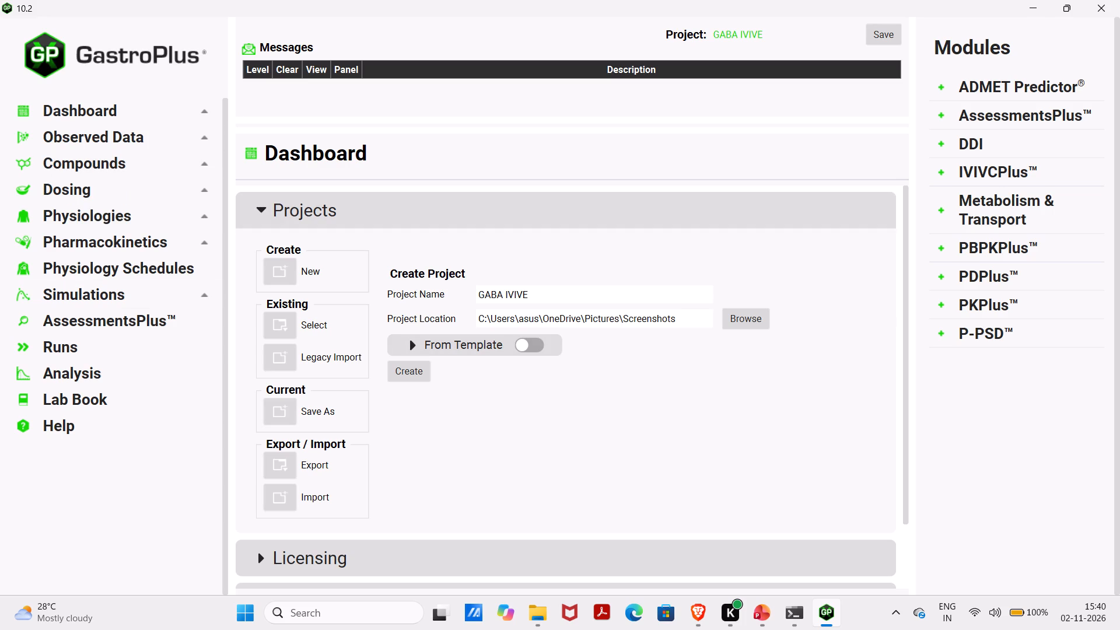
Expand the Observed Data, Compounds and Dosing sections and open the Formulations page under Dosing.
{"action": "left_click", "coordinate": [198, 144]}
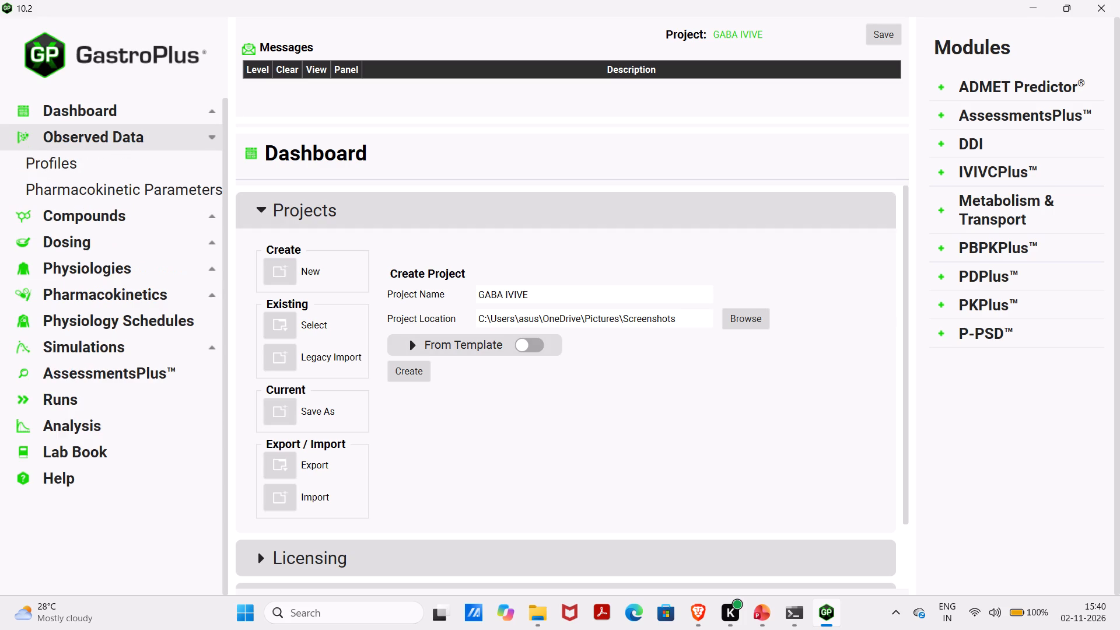
{"action": "left_click", "coordinate": [212, 213]}
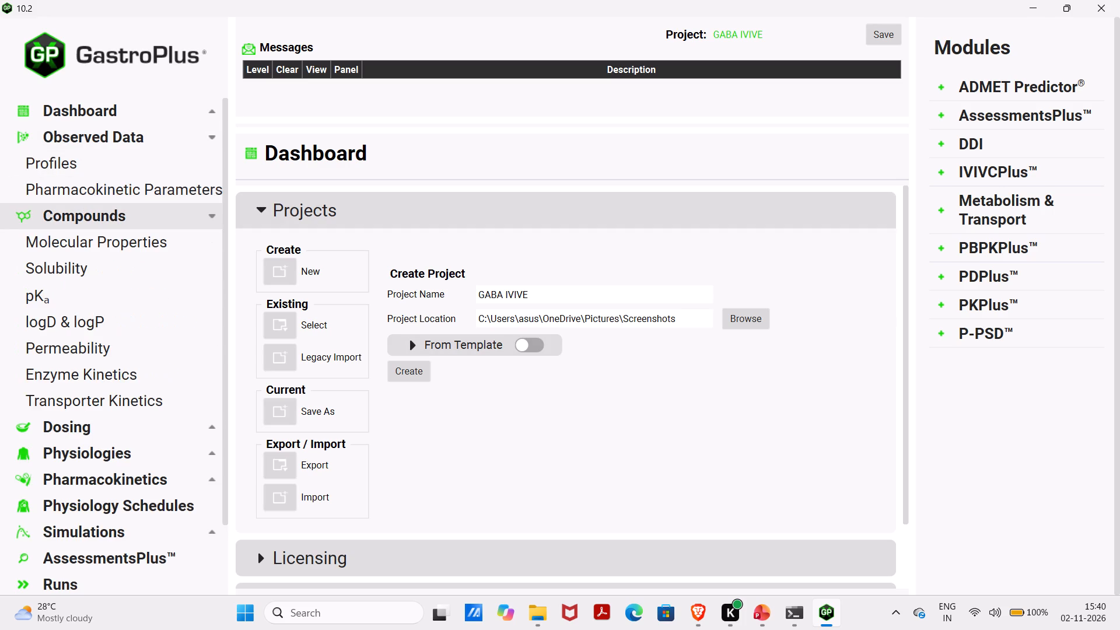
{"action": "left_click", "coordinate": [209, 432]}
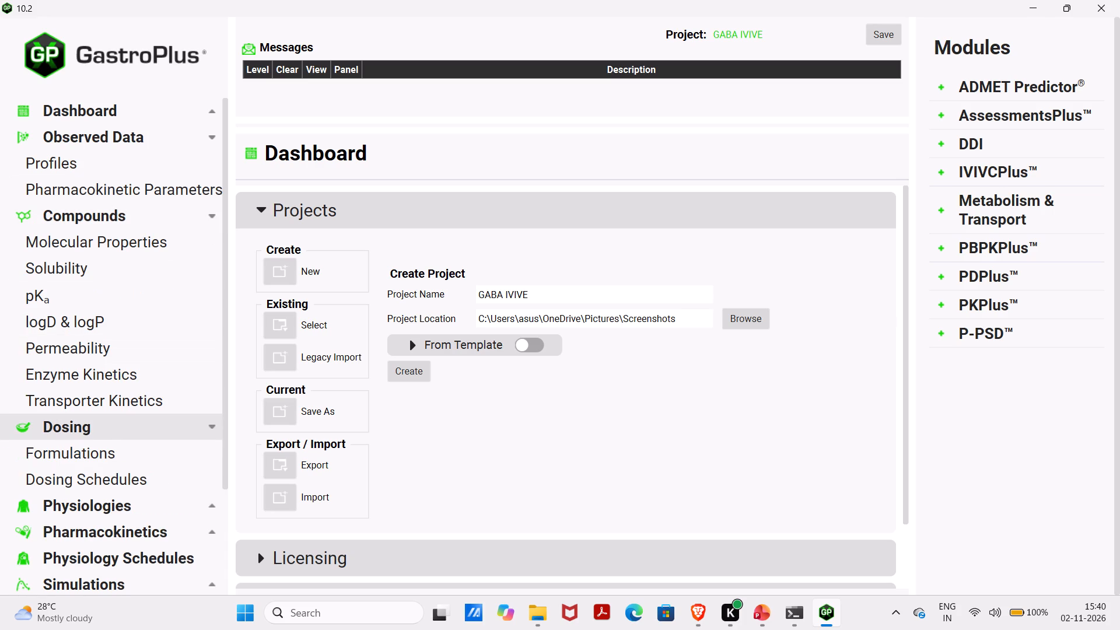
{"action": "left_click", "coordinate": [201, 449]}
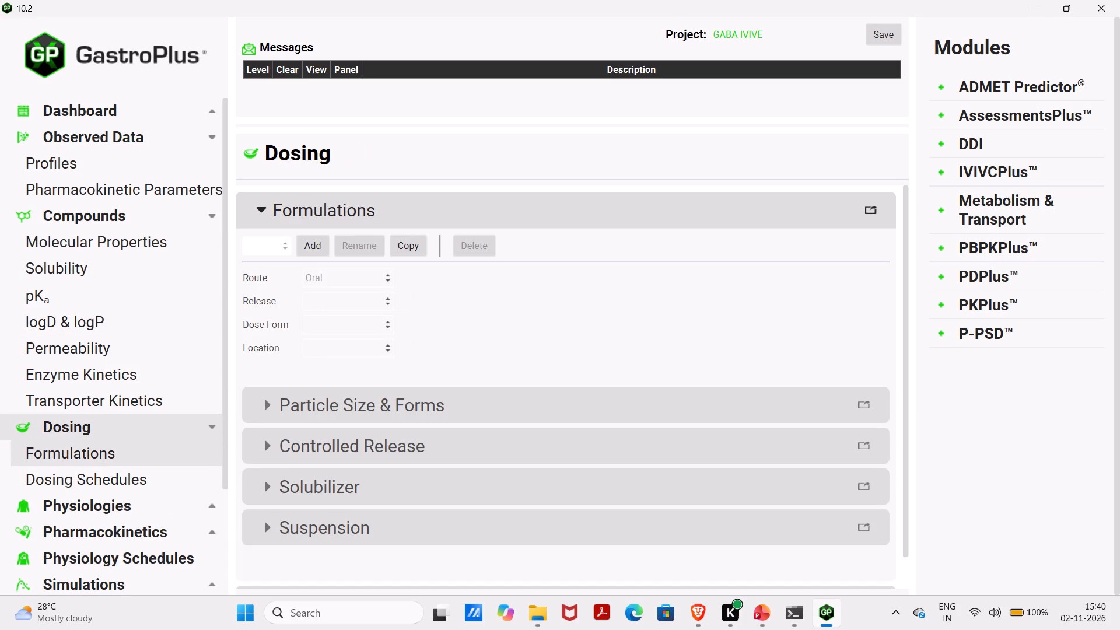
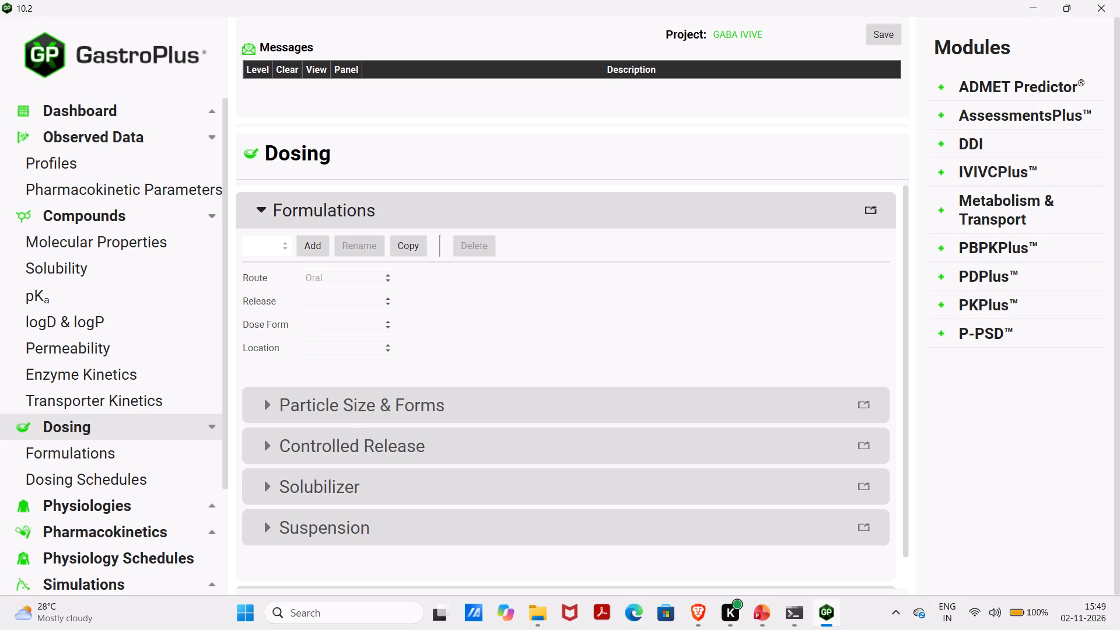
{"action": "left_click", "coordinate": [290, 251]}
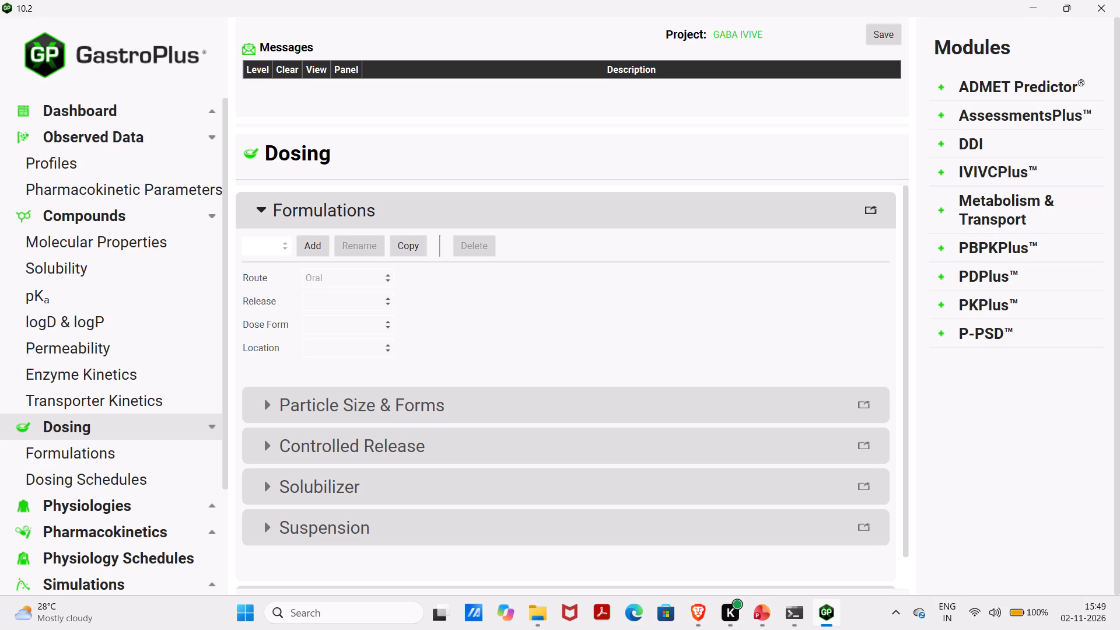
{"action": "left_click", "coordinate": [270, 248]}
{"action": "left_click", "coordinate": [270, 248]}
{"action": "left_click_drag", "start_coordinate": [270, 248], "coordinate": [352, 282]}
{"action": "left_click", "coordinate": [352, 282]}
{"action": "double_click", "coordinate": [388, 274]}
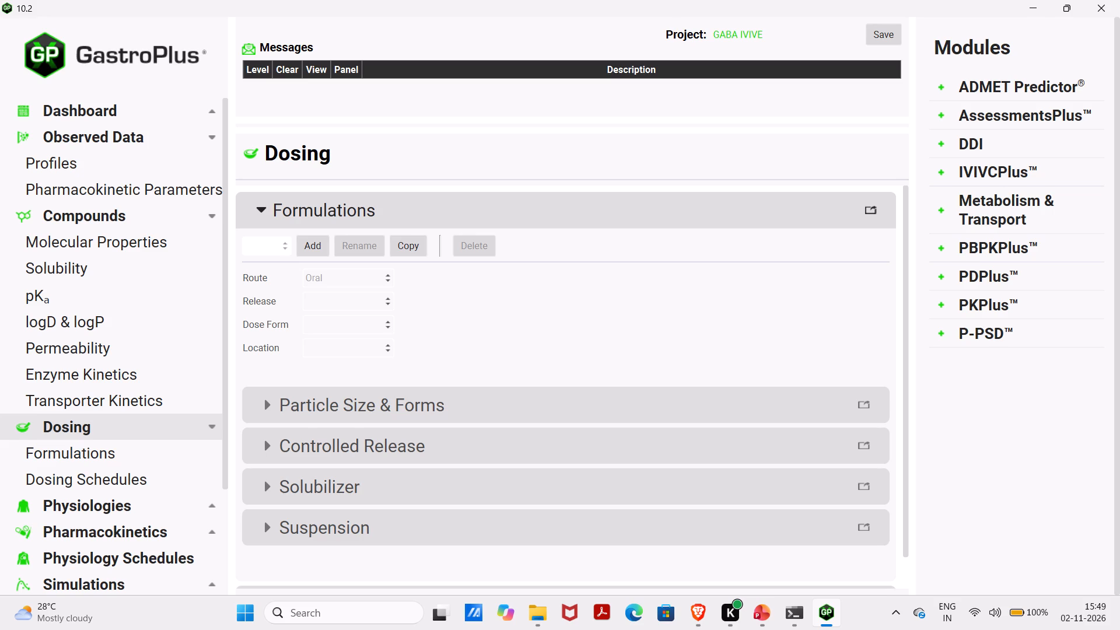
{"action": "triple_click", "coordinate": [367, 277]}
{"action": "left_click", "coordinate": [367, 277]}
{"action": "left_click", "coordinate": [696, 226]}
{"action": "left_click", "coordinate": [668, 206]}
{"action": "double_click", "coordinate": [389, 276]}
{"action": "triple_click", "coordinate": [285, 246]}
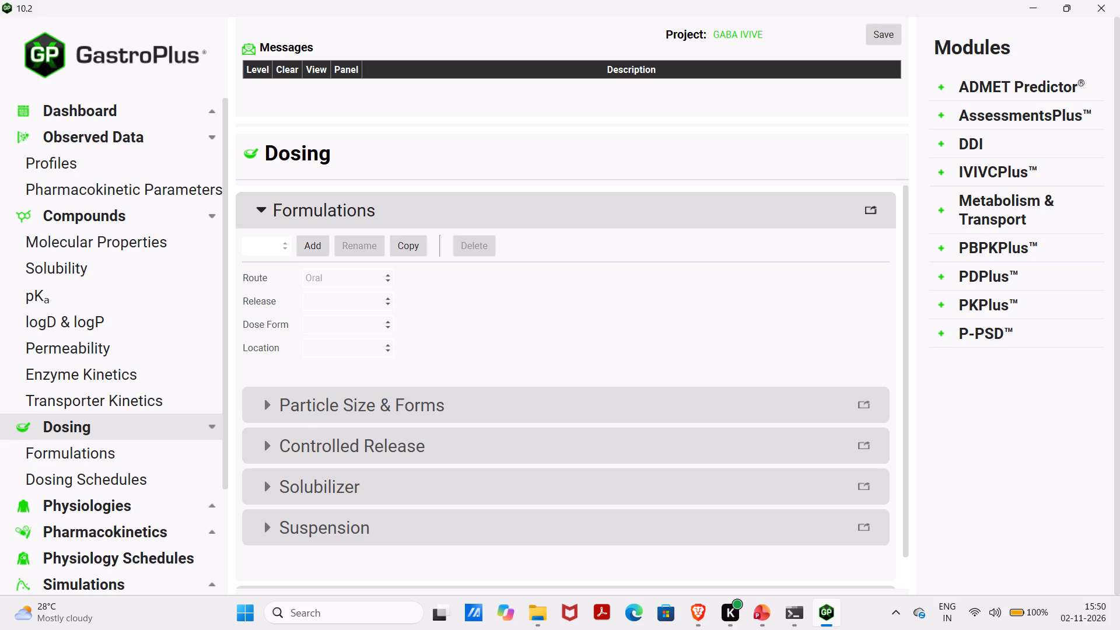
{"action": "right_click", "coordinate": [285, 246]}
Add a new formulation named "IV bolus" in the Formulations section.
{"action": "left_click", "coordinate": [309, 240]}
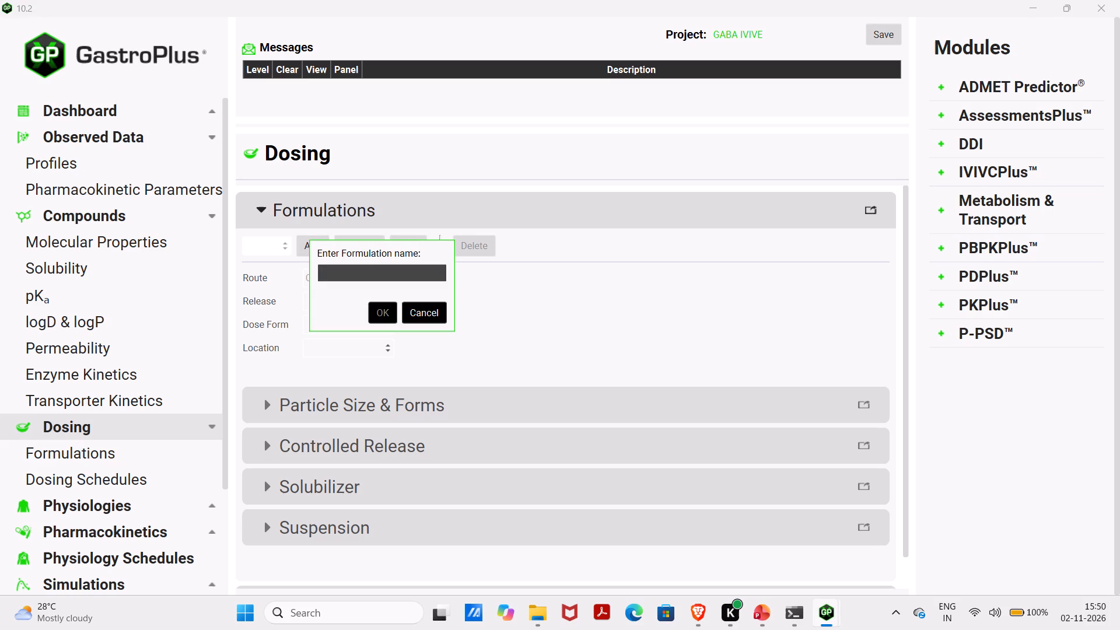
{"action": "left_click", "coordinate": [359, 262]}
{"action": "key", "text": "i"}
{"action": "type", "text": "V"}
{"action": "key", "text": "space"}
{"action": "type", "text": "bolus"}
{"action": "left_click", "coordinate": [369, 317]}
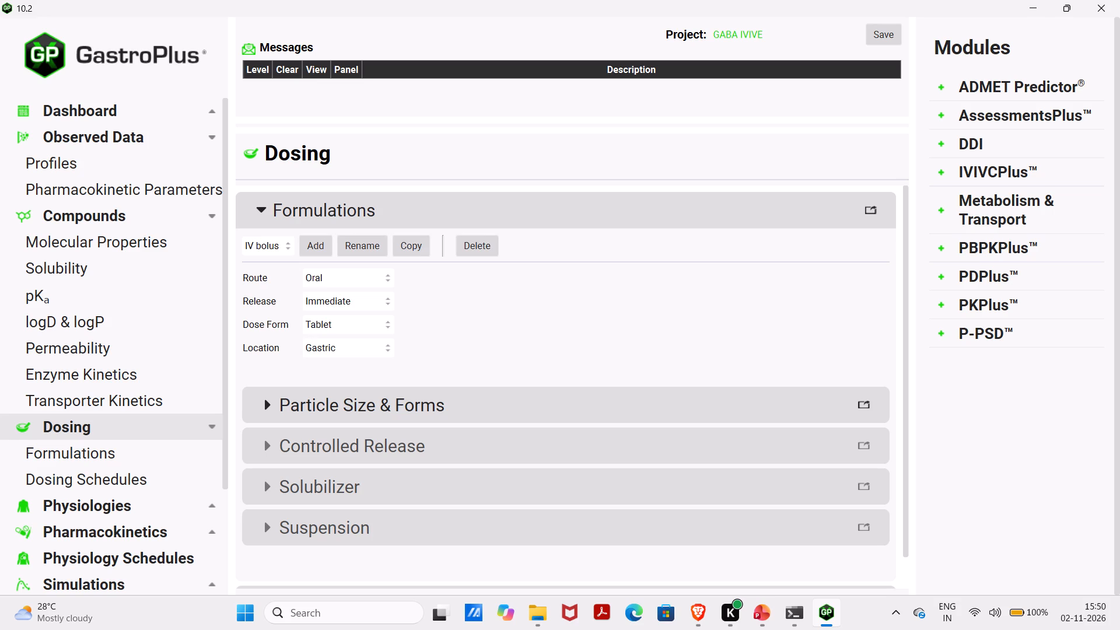
Add a new dosing schedule named "IV bolus 1mgkg" in the Dosing Schedules section.
{"action": "left_click", "coordinate": [202, 473]}
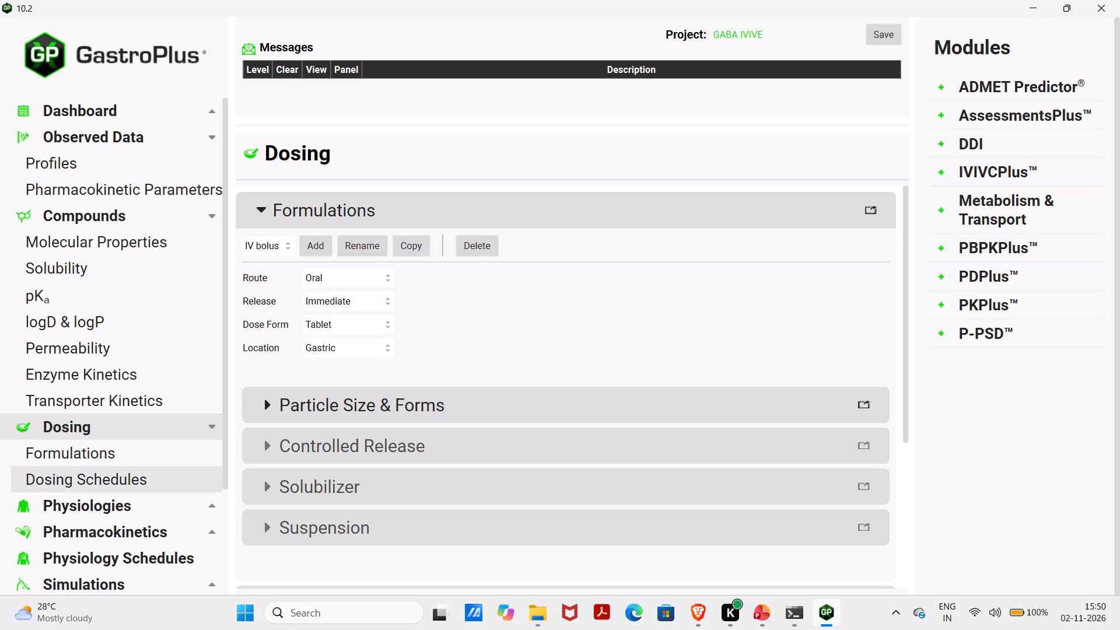
{"action": "double_click", "coordinate": [202, 473]}
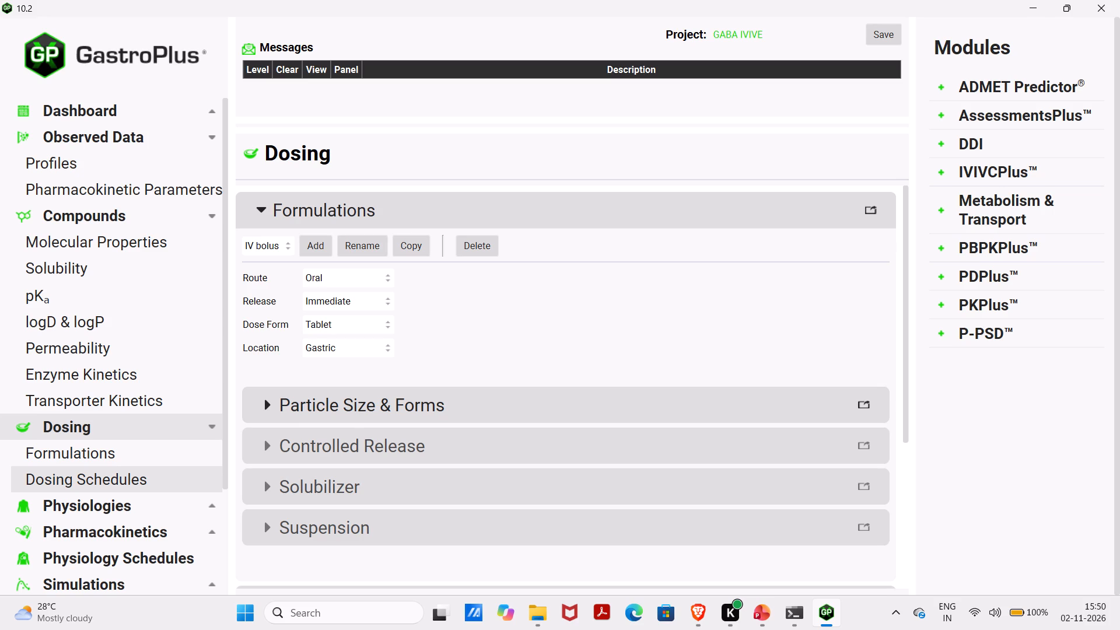
{"action": "double_click", "coordinate": [202, 473]}
{"action": "double_click", "coordinate": [111, 478]}
{"action": "scroll", "coordinate": [489, 348], "scroll_direction": "down", "scroll_amount": 1}
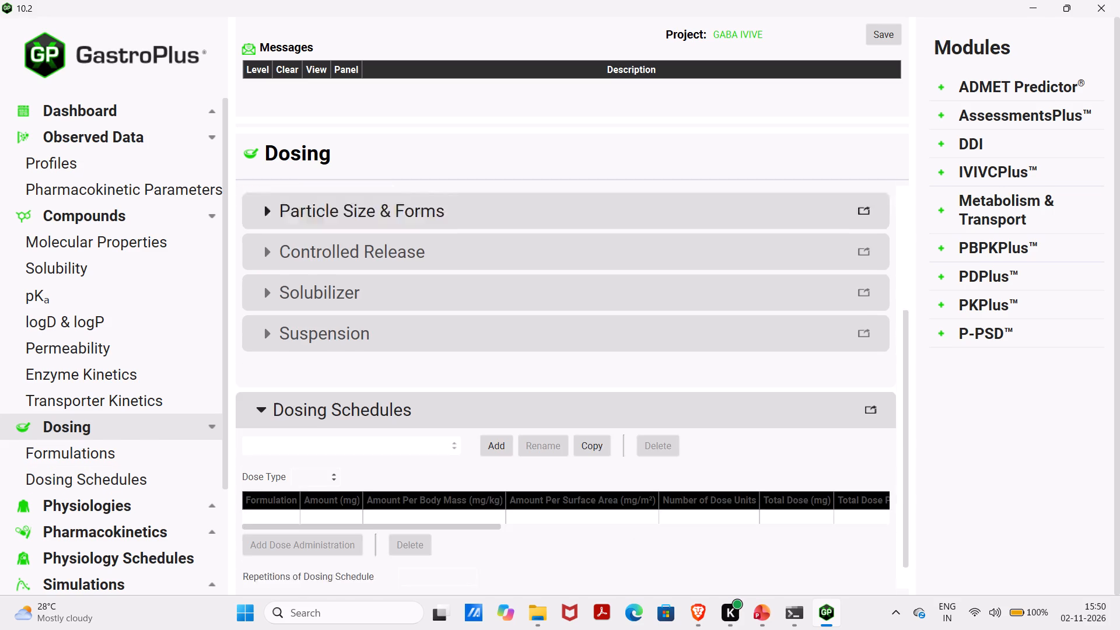
{"action": "scroll", "coordinate": [489, 348], "scroll_direction": "down", "scroll_amount": 1}
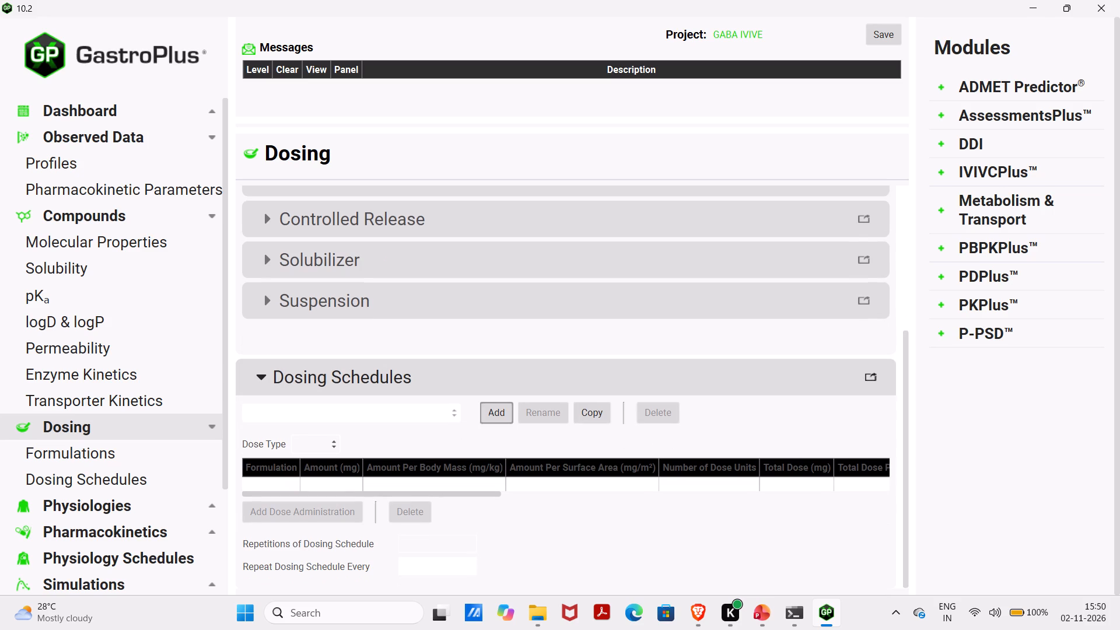
{"action": "left_click", "coordinate": [505, 407]}
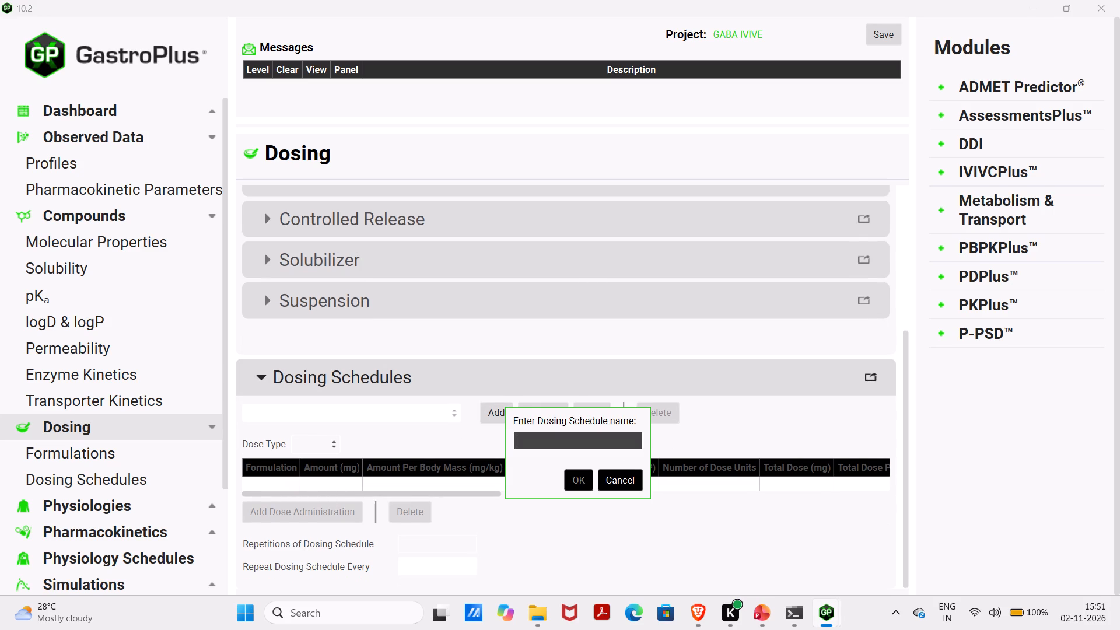
{"action": "left_click", "coordinate": [541, 440]}
{"action": "type", "text": "IV"}
{"action": "key", "text": "space"}
{"action": "type", "text": "b"}
{"action": "type", "text": "ol"}
{"action": "type", "text": "us"}
{"action": "key", "text": "space"}
{"action": "type", "text": "1"}
{"action": "type", "text": "mg"}
{"action": "type", "text": "kg"}
{"action": "left_click", "coordinate": [584, 478]}
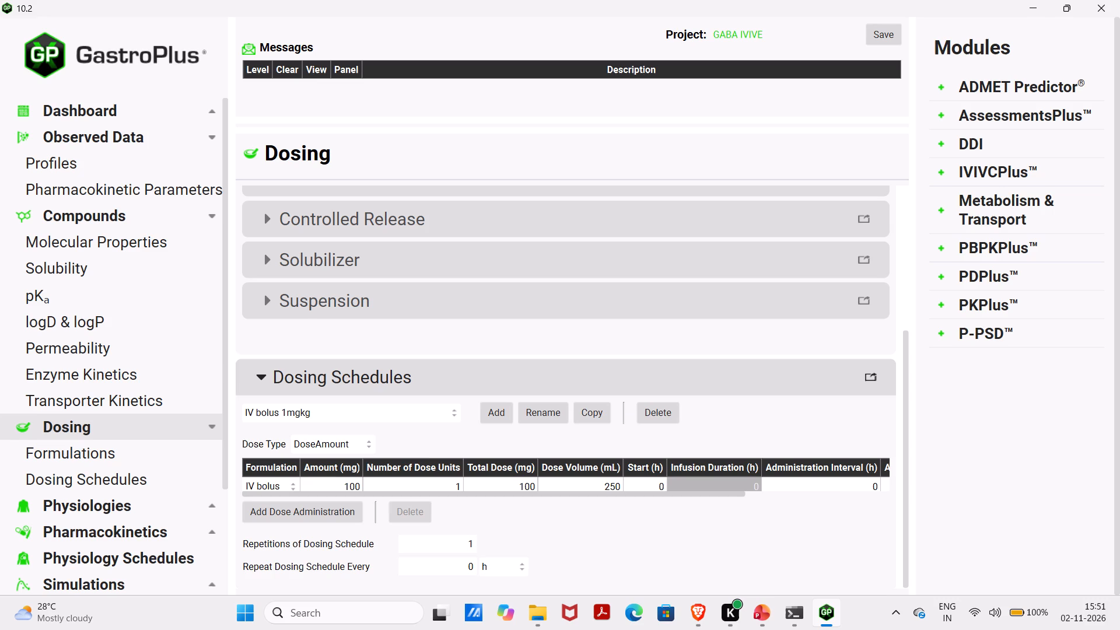
{"action": "scroll", "coordinate": [584, 478], "scroll_direction": "down", "scroll_amount": 1}
Add a new physiology named "Rat 0.25kg" in the Physiologies section, leaving the default species.
{"action": "left_click", "coordinate": [175, 504]}
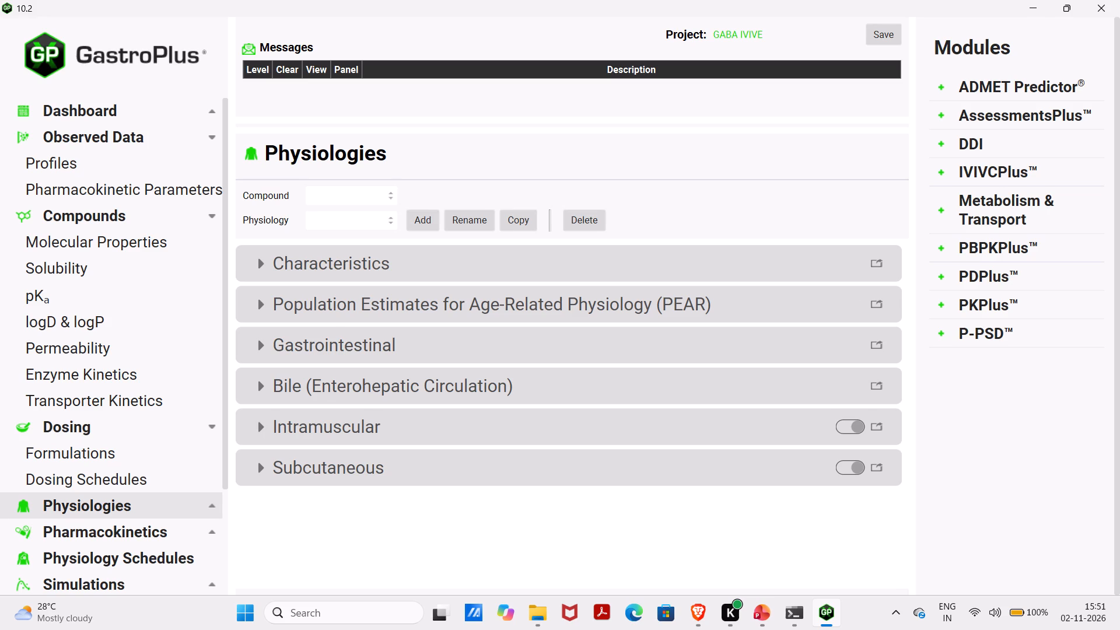
{"action": "left_click", "coordinate": [391, 221]}
{"action": "left_click", "coordinate": [408, 221]}
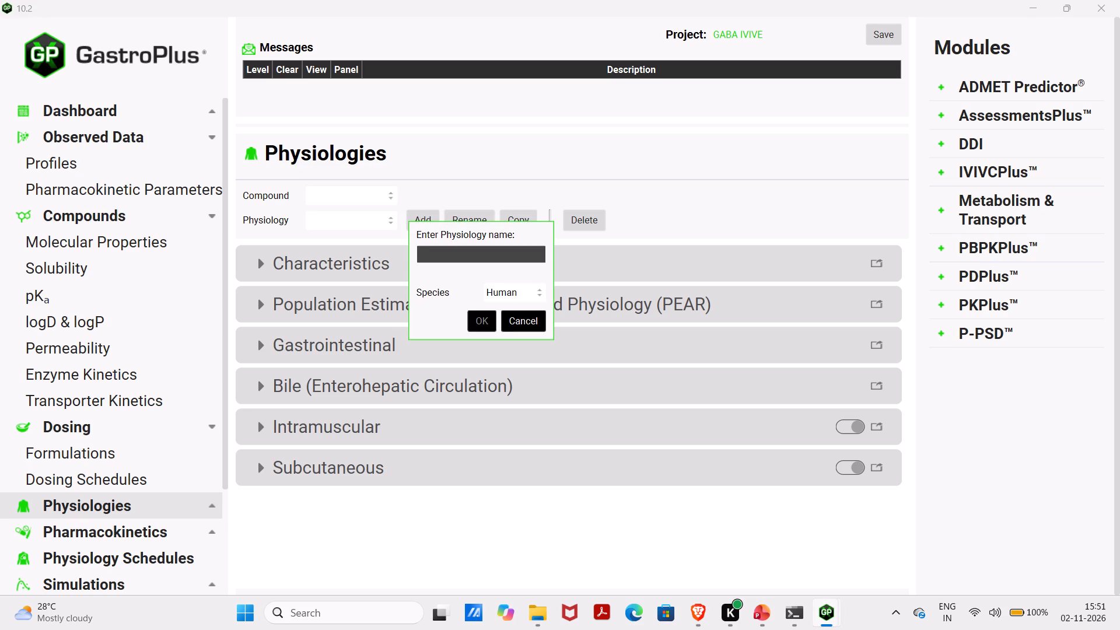
{"action": "left_click", "coordinate": [432, 255]}
{"action": "key", "text": "r"}
{"action": "type", "text": "t"}
{"action": "key", "text": "space"}
{"action": "type", "text": "0.2"}
{"action": "key", "text": "5"}
{"action": "key", "text": "k"}
{"action": "key", "text": "g"}
{"action": "left_click", "coordinate": [484, 314]}
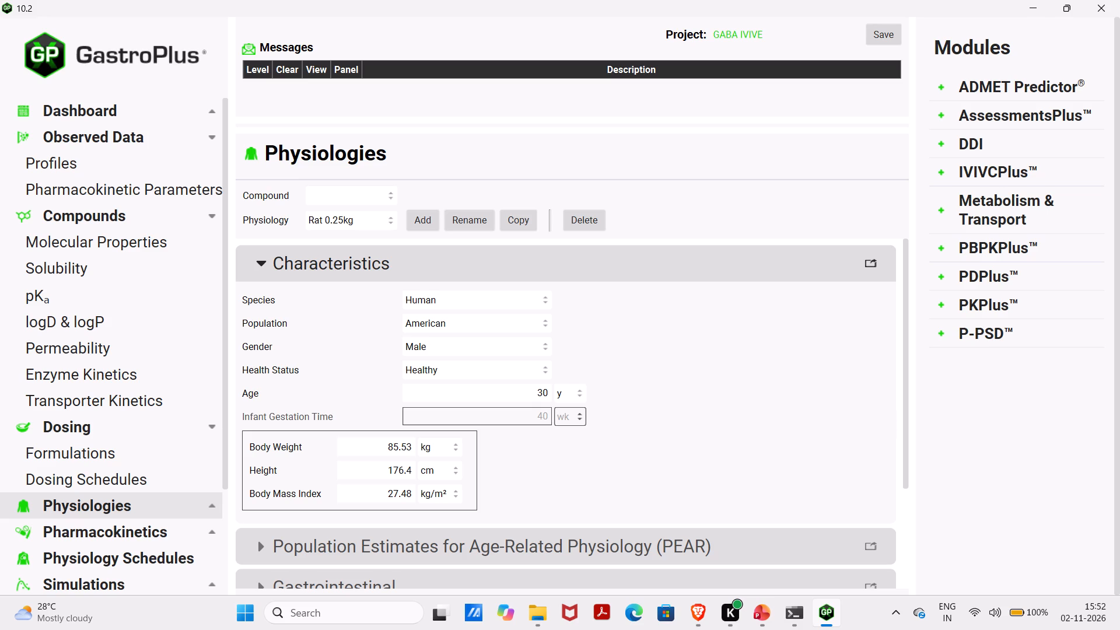
Add a new physiology named "Cyno Monkey 4kg" with Monkey as the species.
{"action": "left_click", "coordinate": [425, 225]}
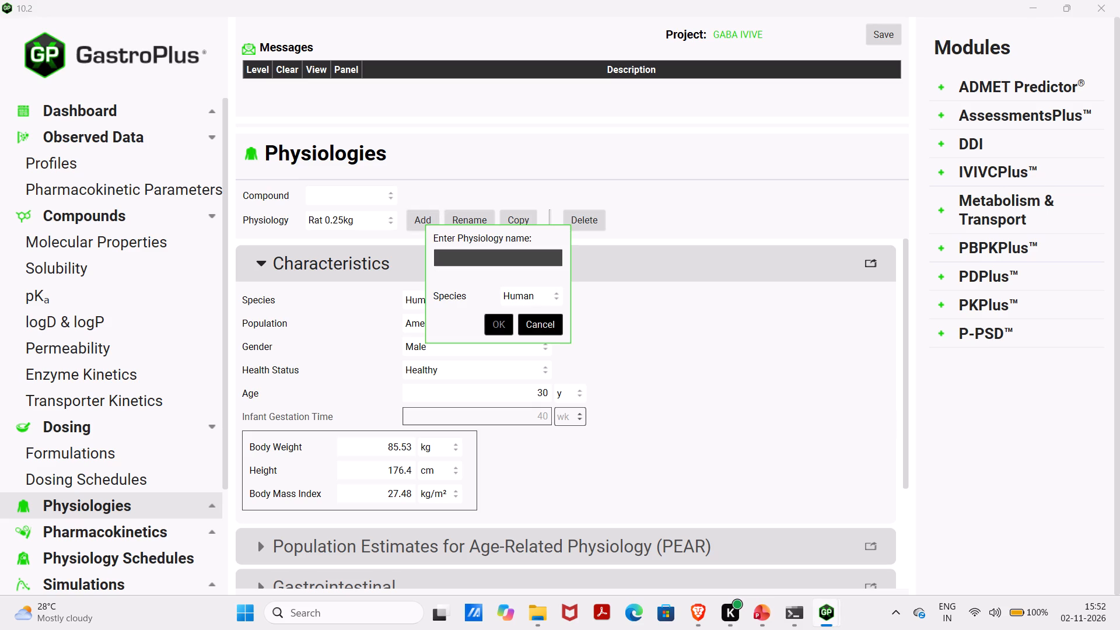
{"action": "left_click", "coordinate": [459, 257]}
{"action": "key", "text": "c"}
{"action": "key", "text": "y"}
{"action": "key", "text": "n"}
{"action": "type", "text": "o"}
{"action": "key", "text": "space"}
{"action": "key", "text": "m"}
{"action": "type", "text": "onkey"}
{"action": "key", "text": "space"}
{"action": "type", "text": "4kg"}
{"action": "left_click", "coordinate": [555, 297]}
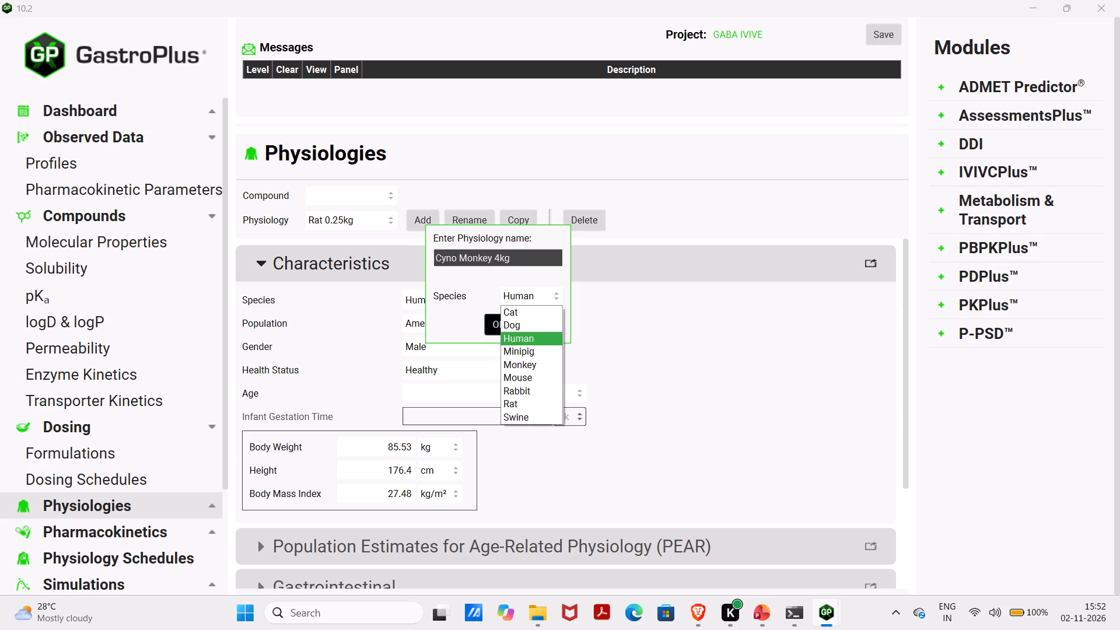
{"action": "scroll", "coordinate": [540, 360], "scroll_direction": "down", "scroll_amount": 1}
{"action": "left_click", "coordinate": [540, 360]}
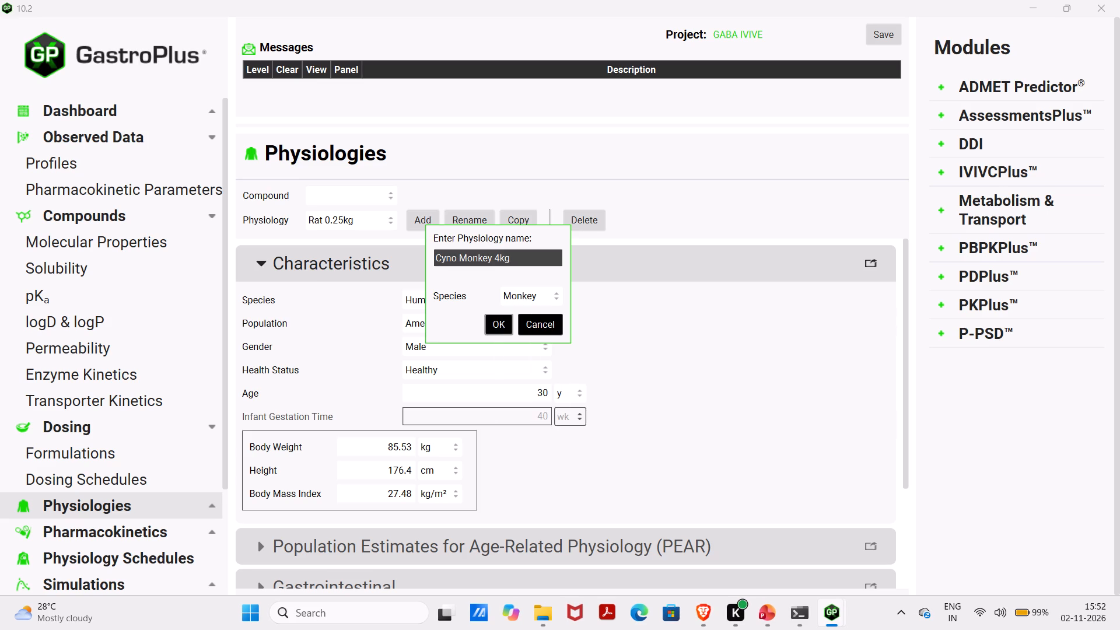
{"action": "left_click", "coordinate": [495, 327]}
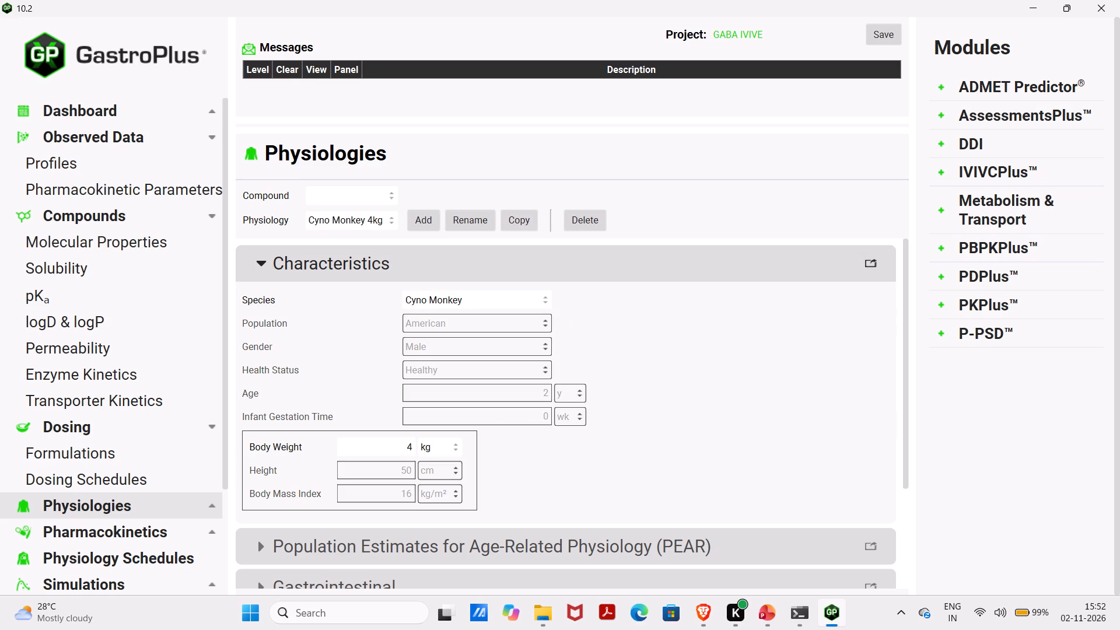
Change the species of the "Rat 0.25kg" physiology to Rat.
{"action": "left_click", "coordinate": [390, 223]}
{"action": "left_click", "coordinate": [388, 226]}
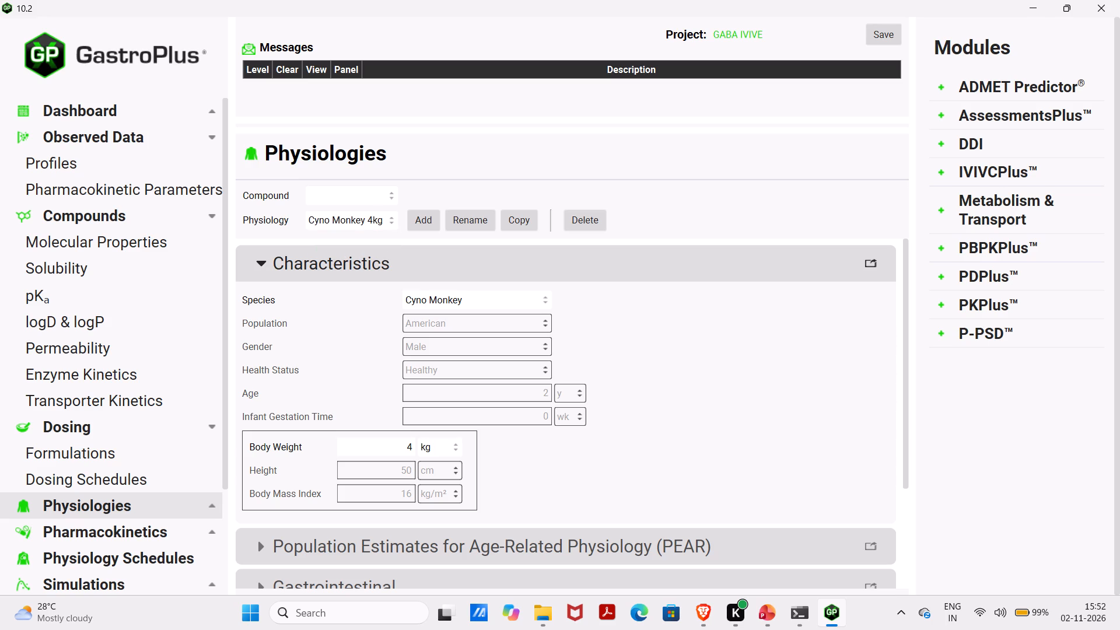
{"action": "left_click", "coordinate": [388, 222]}
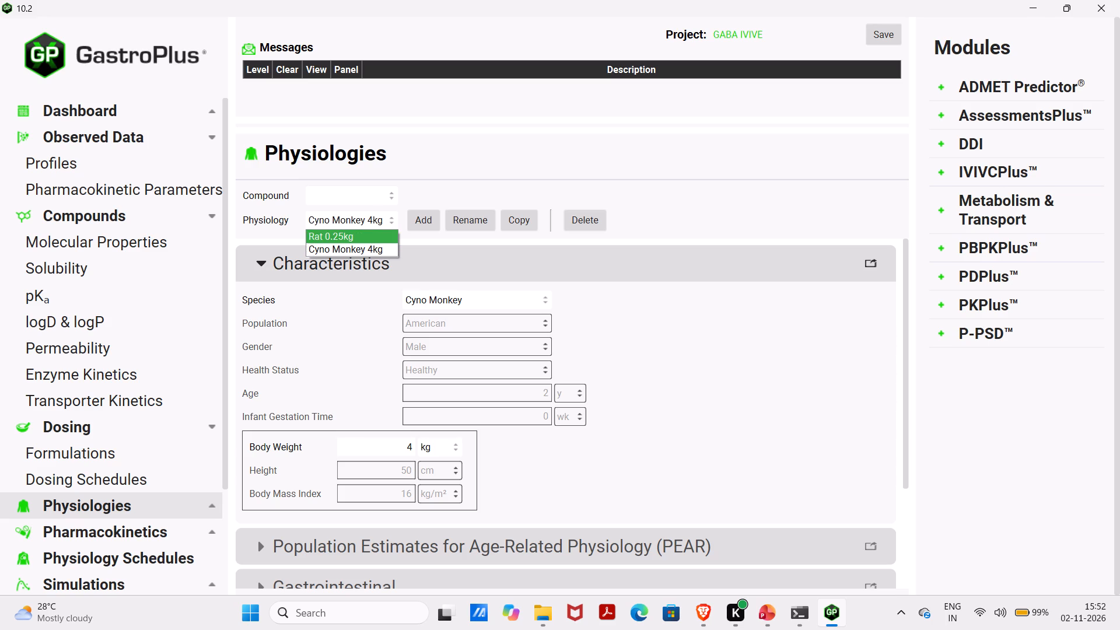
{"action": "left_click", "coordinate": [377, 236]}
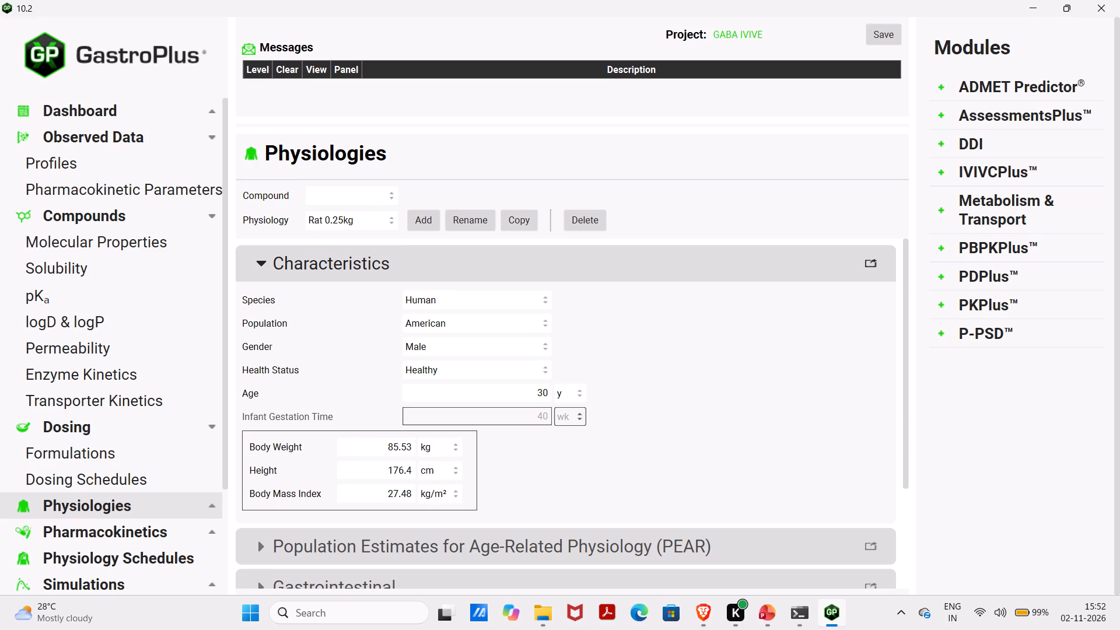
{"action": "left_click", "coordinate": [547, 299]}
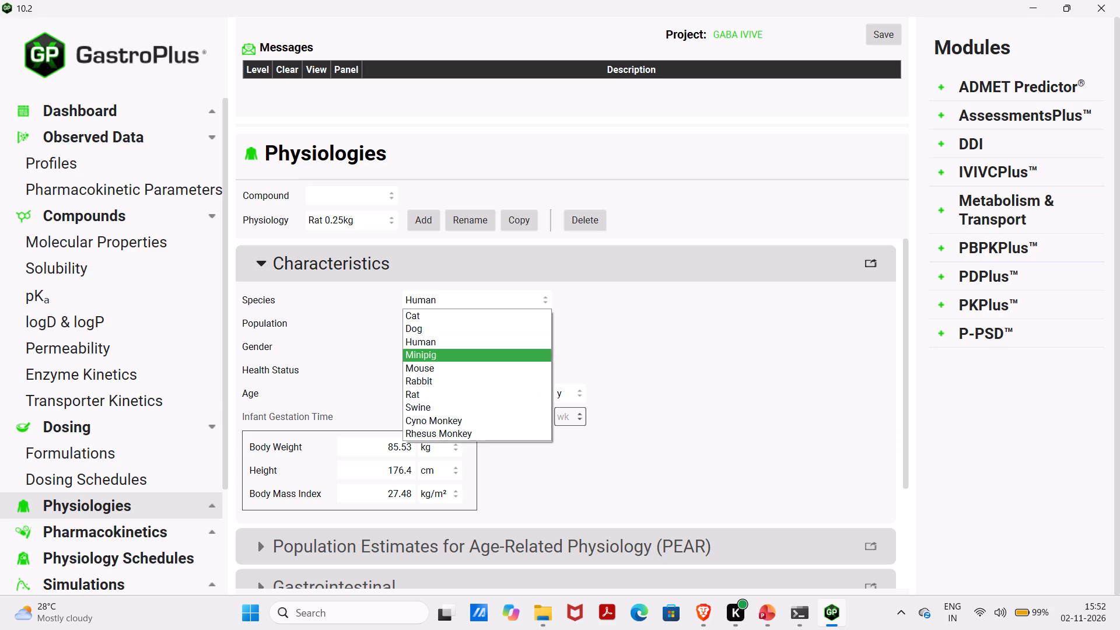
{"action": "left_click", "coordinate": [506, 393]}
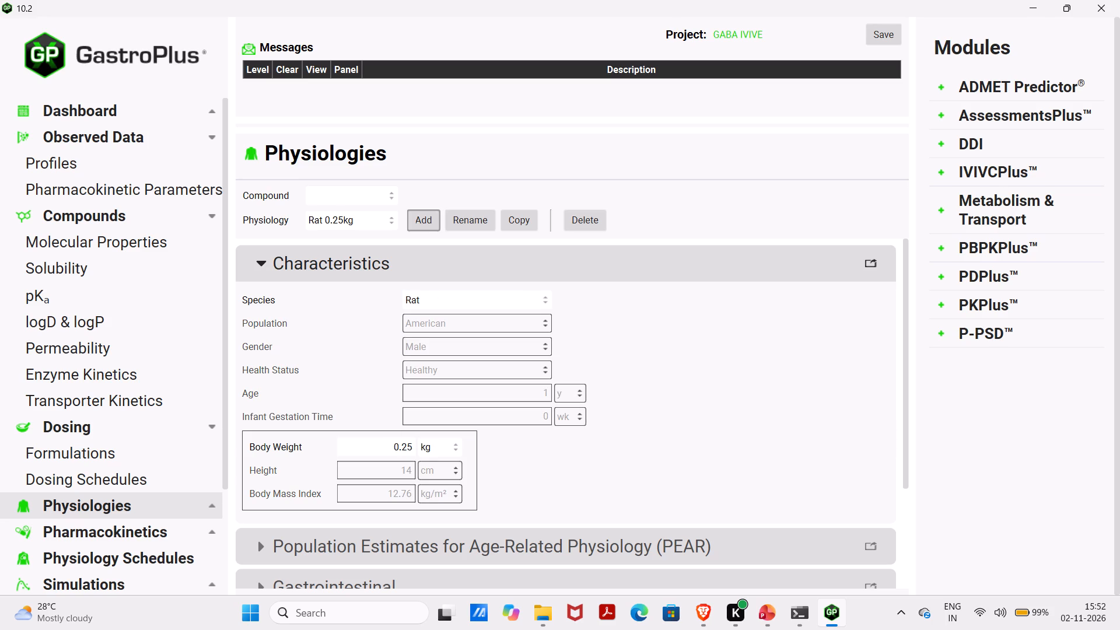
Add a new physiology named "Human 30y85.53kg" with Human as the species.
{"action": "left_click", "coordinate": [428, 228]}
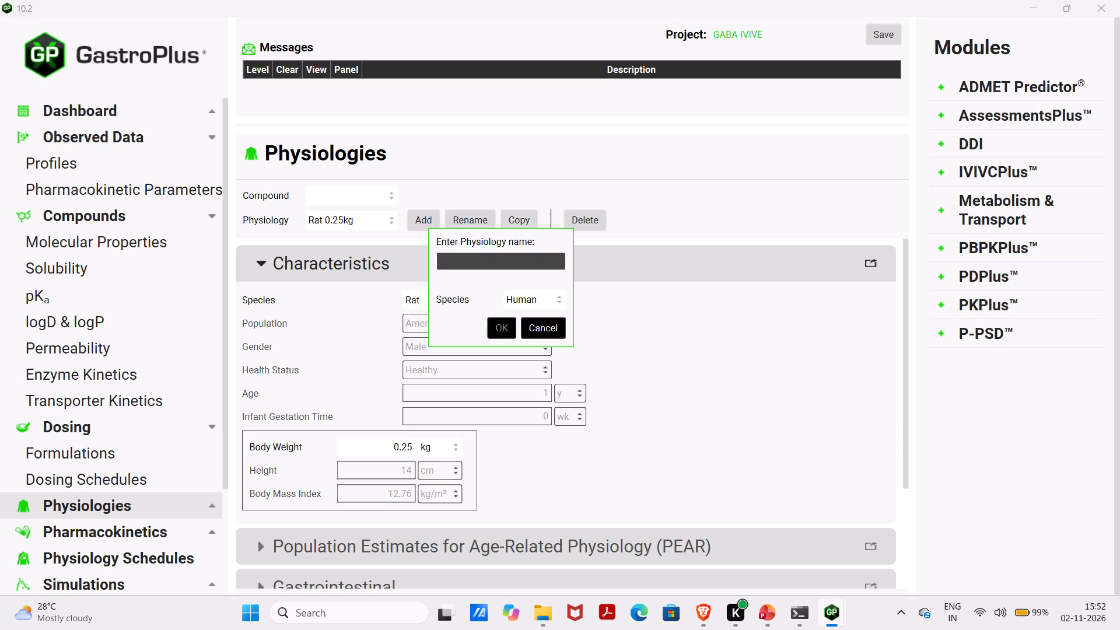
{"action": "left_click", "coordinate": [470, 263]}
{"action": "key", "text": "h"}
{"action": "key", "text": "BackSpace"}
{"action": "key", "text": "h"}
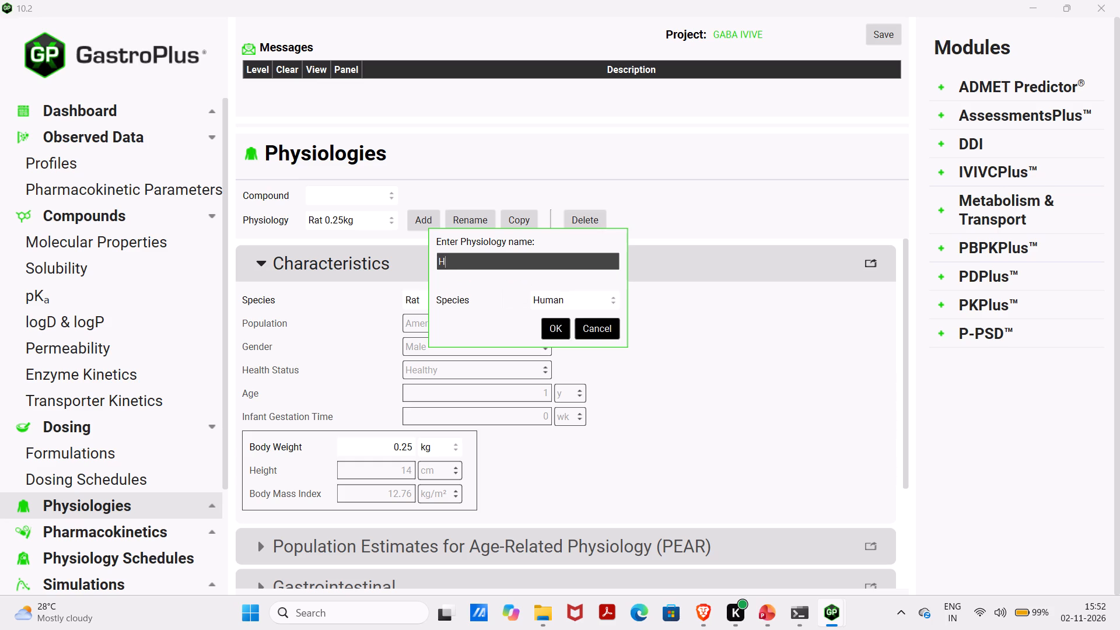
{"action": "type", "text": "uman"}
{"action": "key", "text": "space"}
{"action": "type", "text": "30"}
{"action": "key", "text": "y"}
{"action": "type", "text": "85"}
{"action": "key", "text": "period"}
{"action": "key", "text": "3"}
{"action": "key", "text": "BackSpace"}
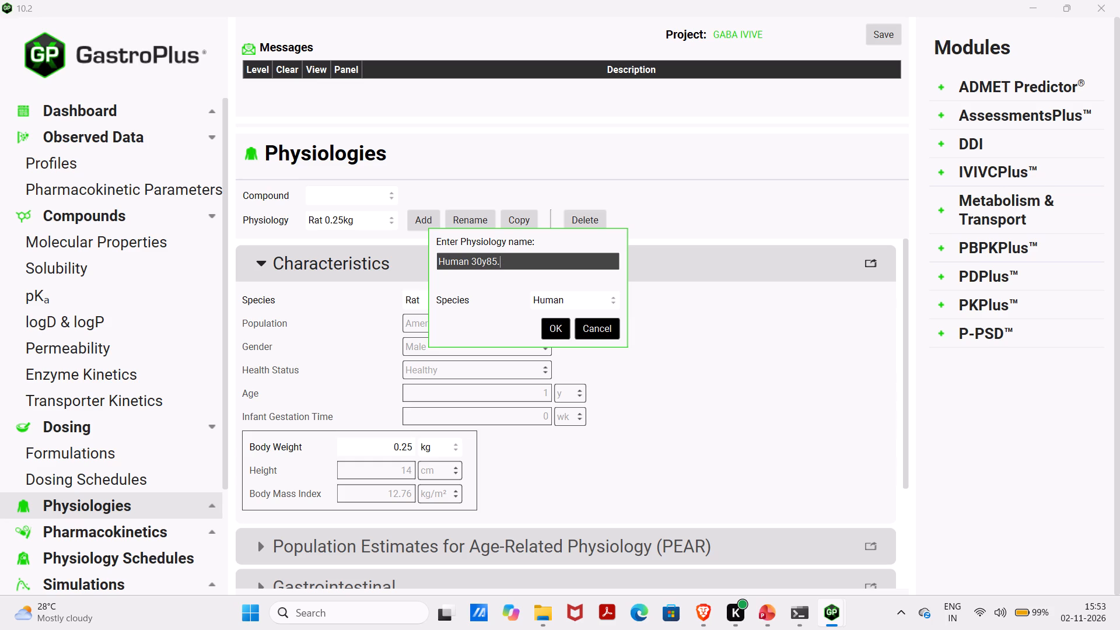
{"action": "type", "text": "53k"}
{"action": "key", "text": "g"}
{"action": "left_click", "coordinate": [549, 325]}
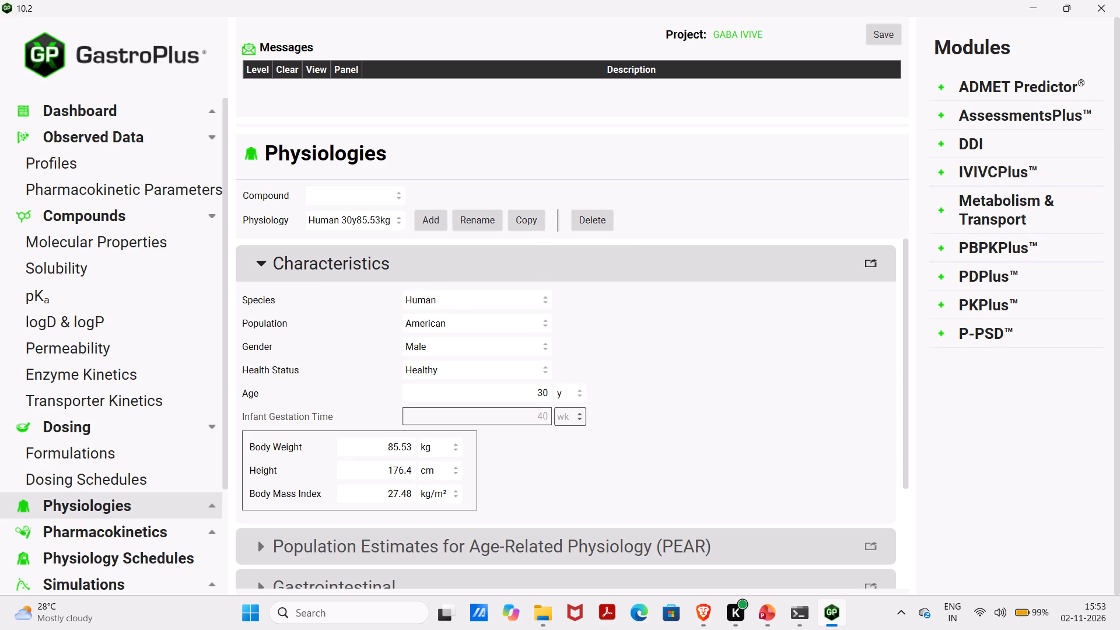
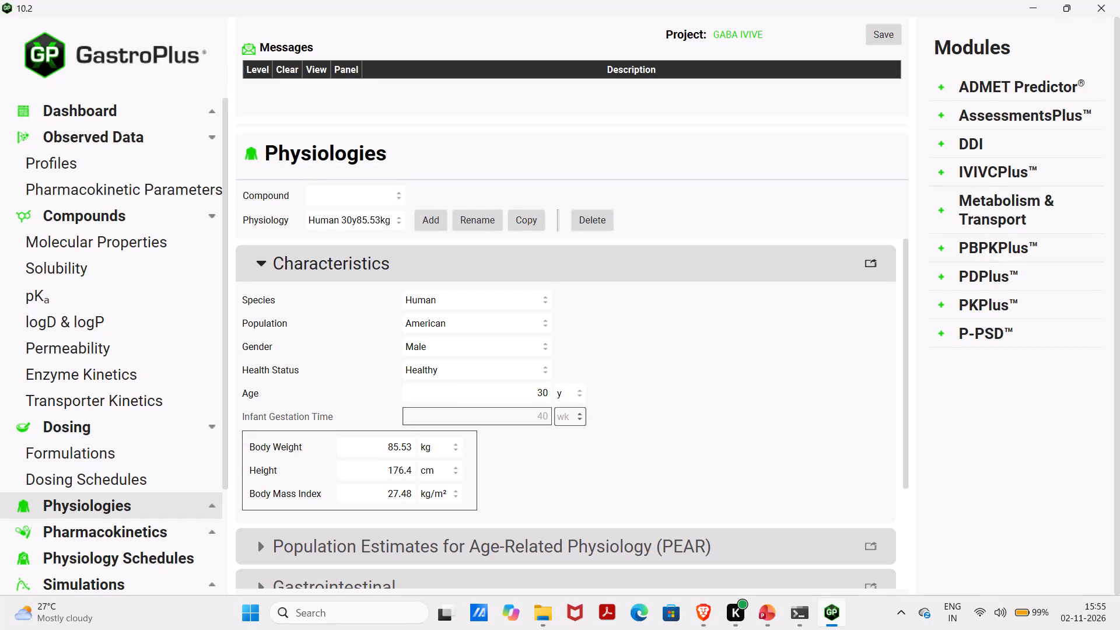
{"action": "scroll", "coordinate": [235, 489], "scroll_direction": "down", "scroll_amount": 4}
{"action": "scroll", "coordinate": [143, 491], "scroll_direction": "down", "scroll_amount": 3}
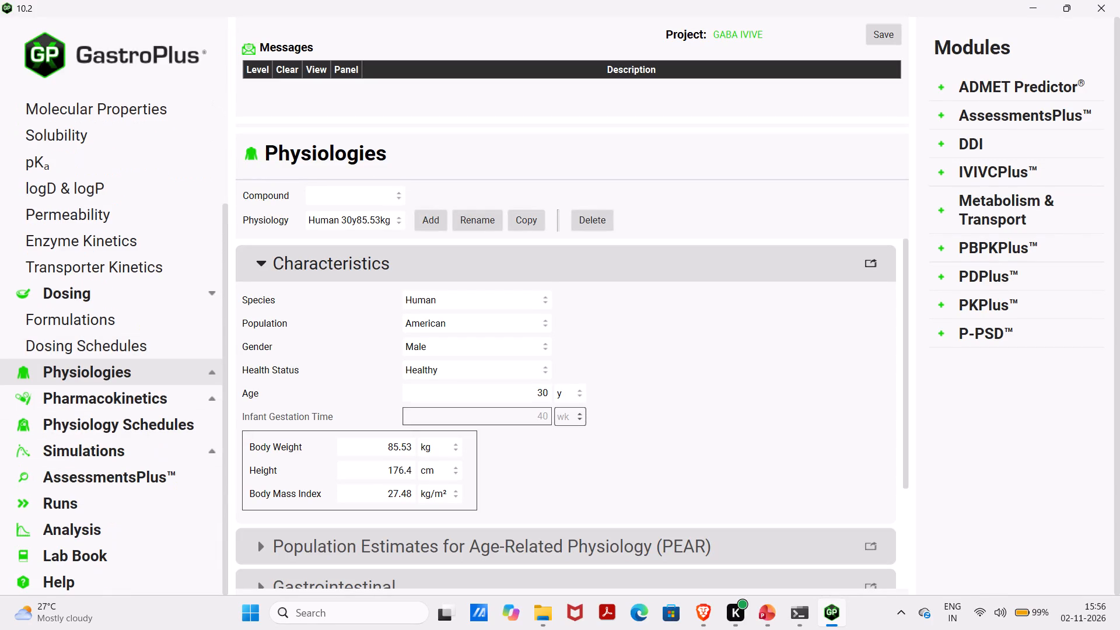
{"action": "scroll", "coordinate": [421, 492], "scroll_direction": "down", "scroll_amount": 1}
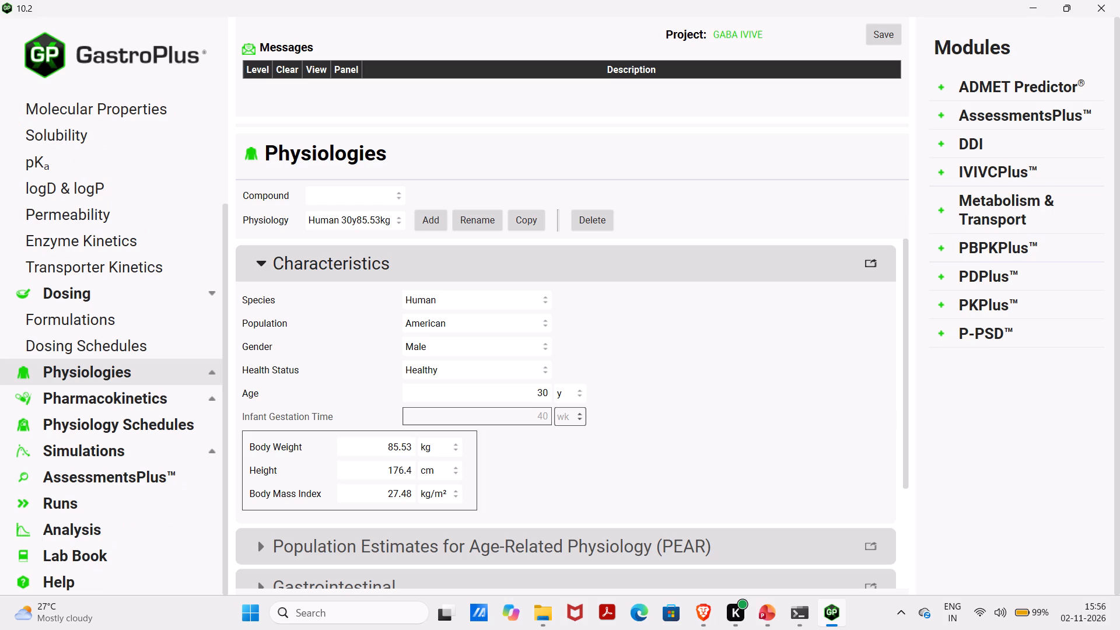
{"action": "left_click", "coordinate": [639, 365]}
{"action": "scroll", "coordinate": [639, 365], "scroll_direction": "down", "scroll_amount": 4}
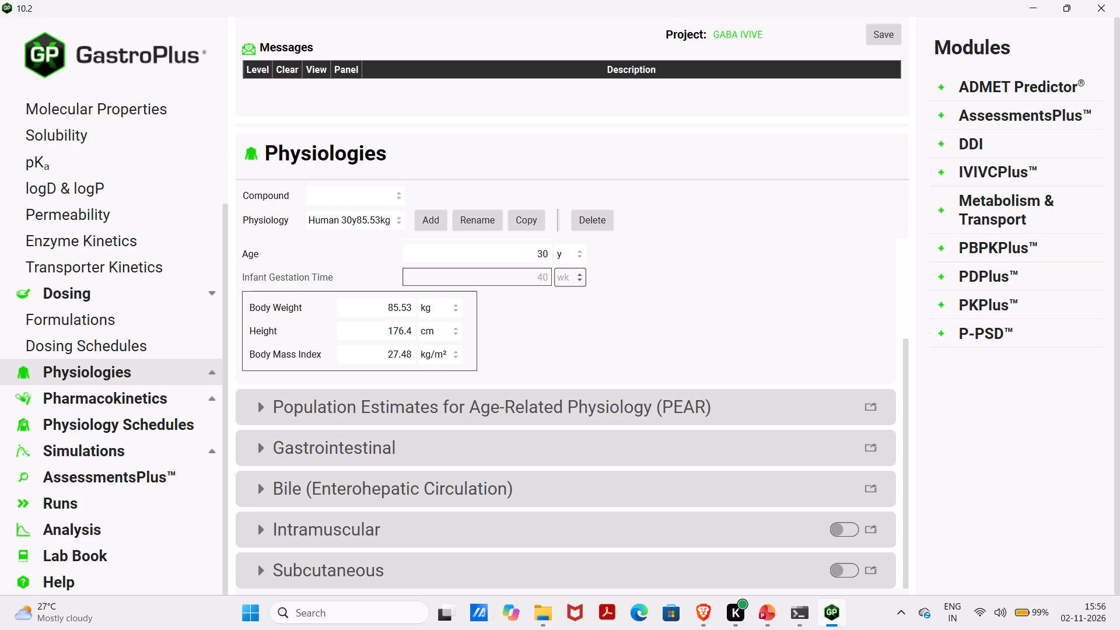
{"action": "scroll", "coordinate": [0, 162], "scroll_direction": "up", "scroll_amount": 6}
Save the project as a copy named GABA IVIVE in the Pictures\Screenshots folder, overwriting the existing project.
{"action": "left_click", "coordinate": [60, 105]}
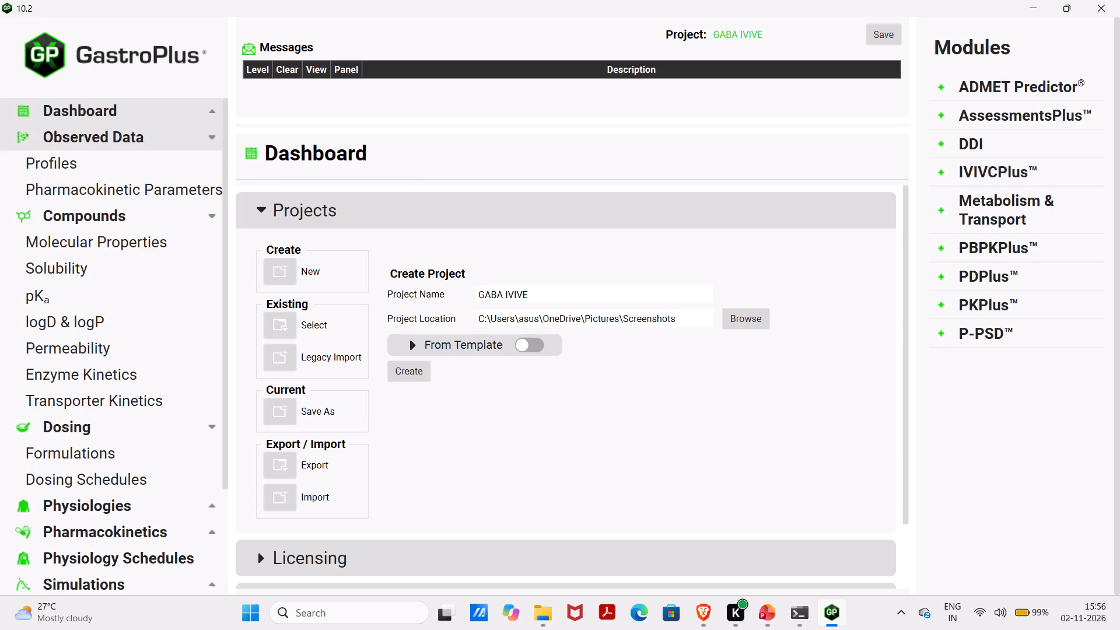
{"action": "scroll", "coordinate": [506, 373], "scroll_direction": "down", "scroll_amount": 3}
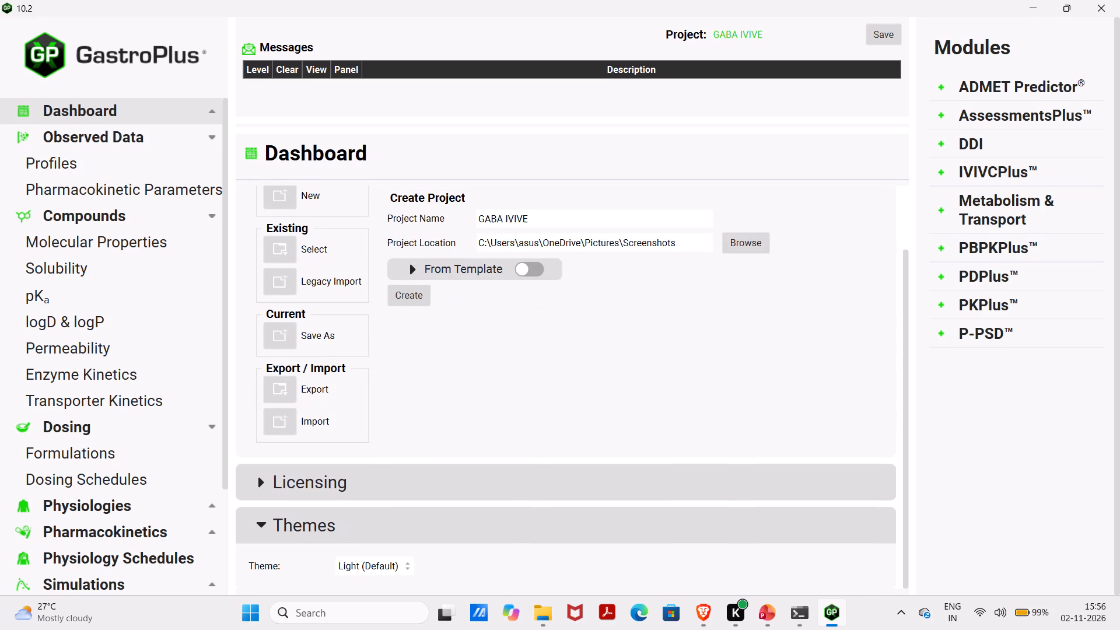
{"action": "scroll", "coordinate": [506, 373], "scroll_direction": "up", "scroll_amount": 1}
{"action": "left_click", "coordinate": [272, 418]}
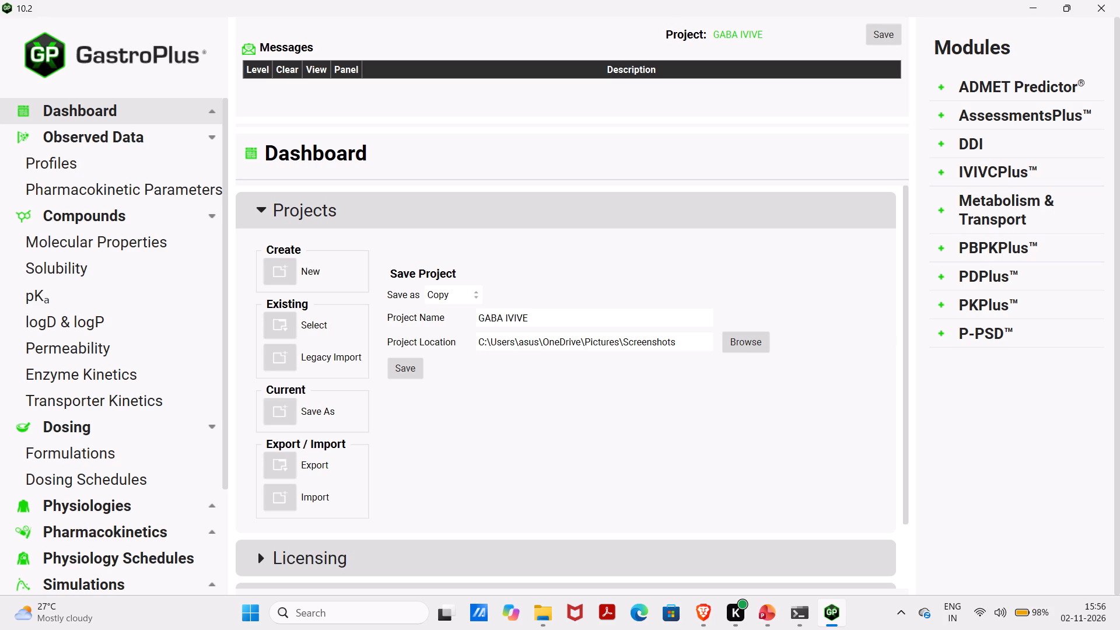
{"action": "left_click", "coordinate": [725, 351]}
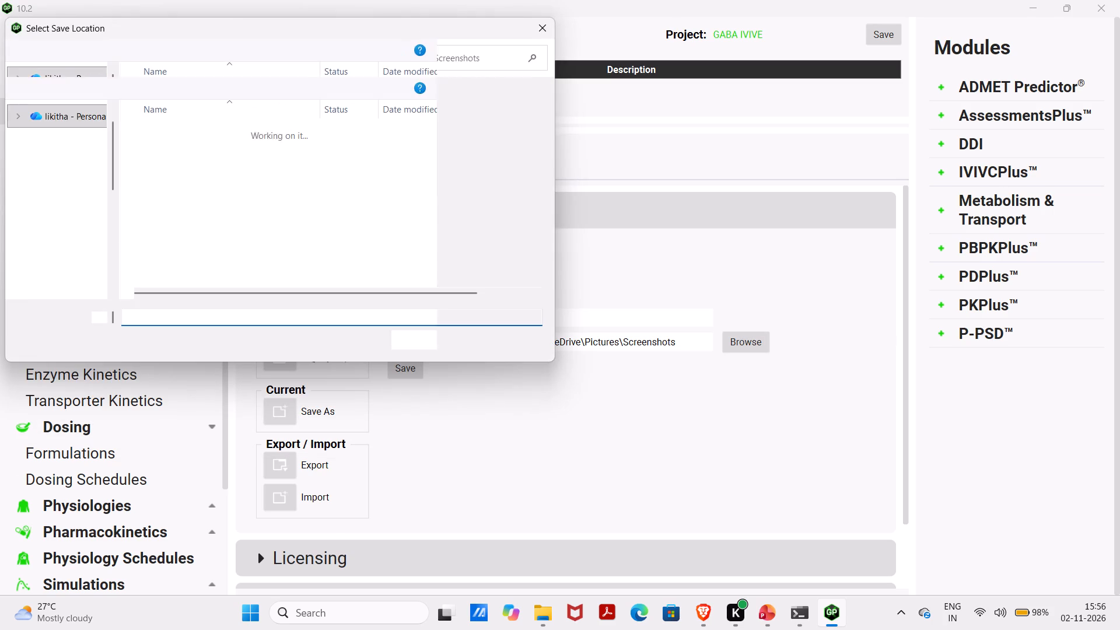
{"action": "left_click", "coordinate": [543, 22]}
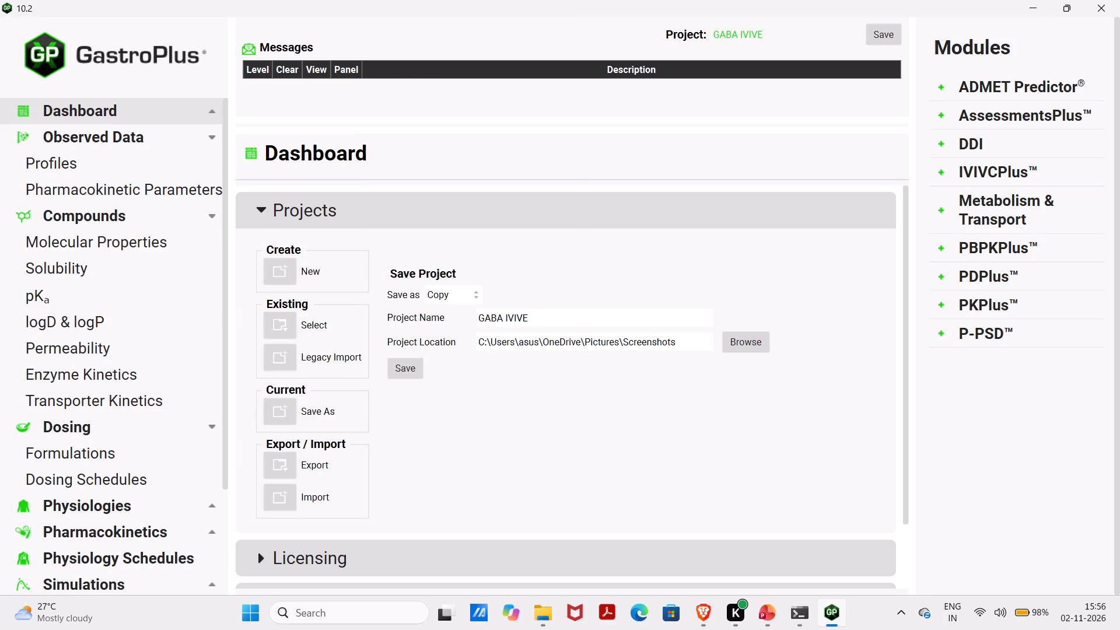
{"action": "left_click", "coordinate": [497, 311]}
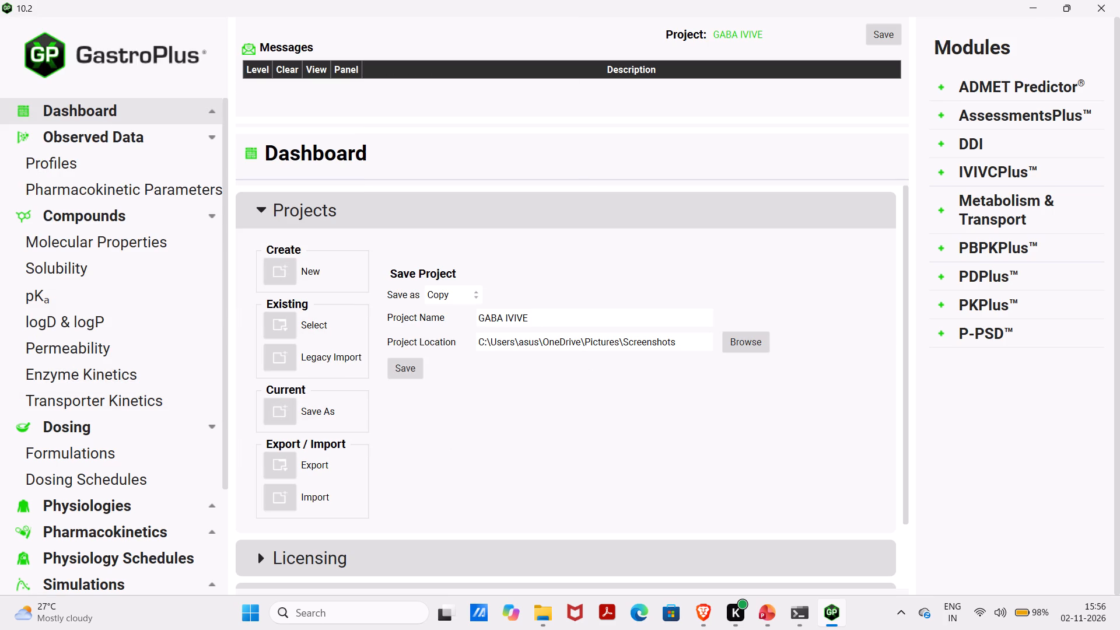
{"action": "left_click", "coordinate": [528, 313]}
{"action": "left_click", "coordinate": [410, 374]}
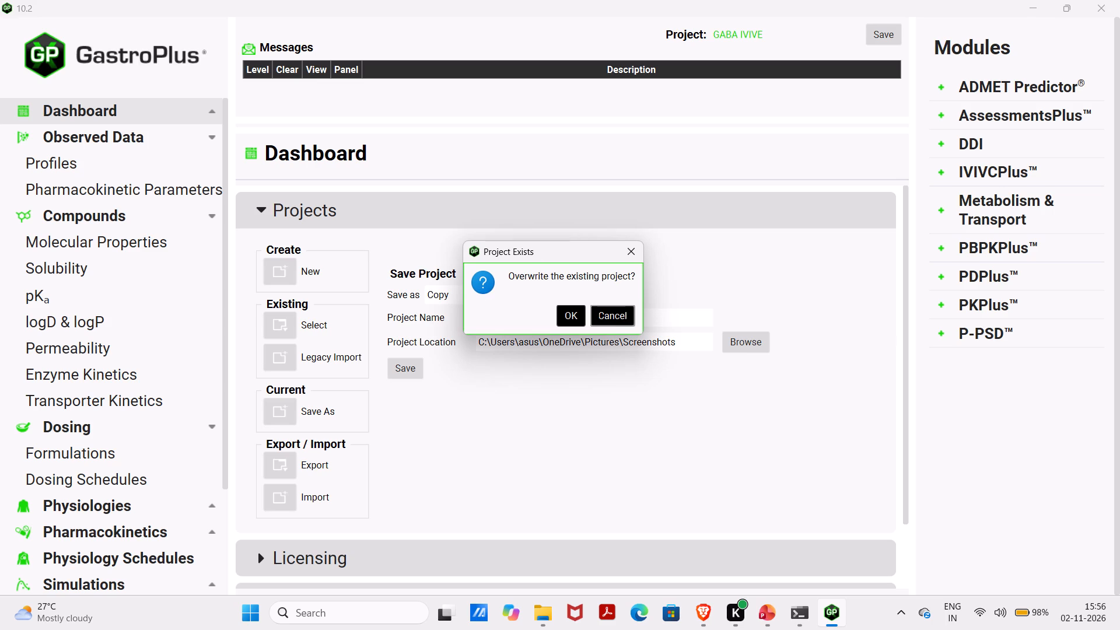
{"action": "left_click", "coordinate": [580, 320]}
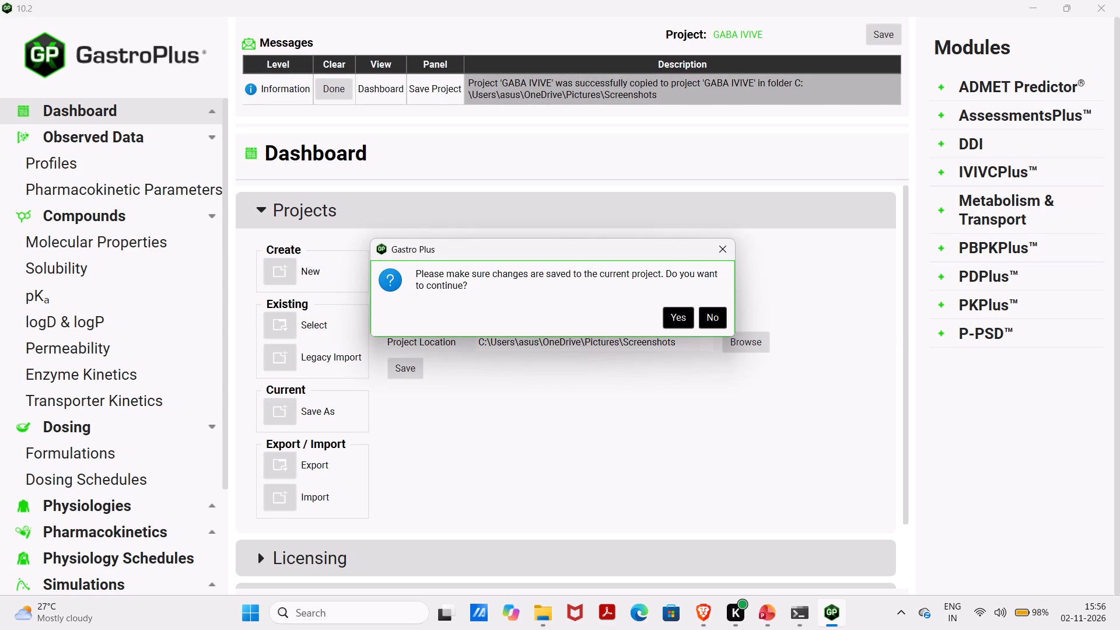
{"action": "left_click", "coordinate": [675, 310]}
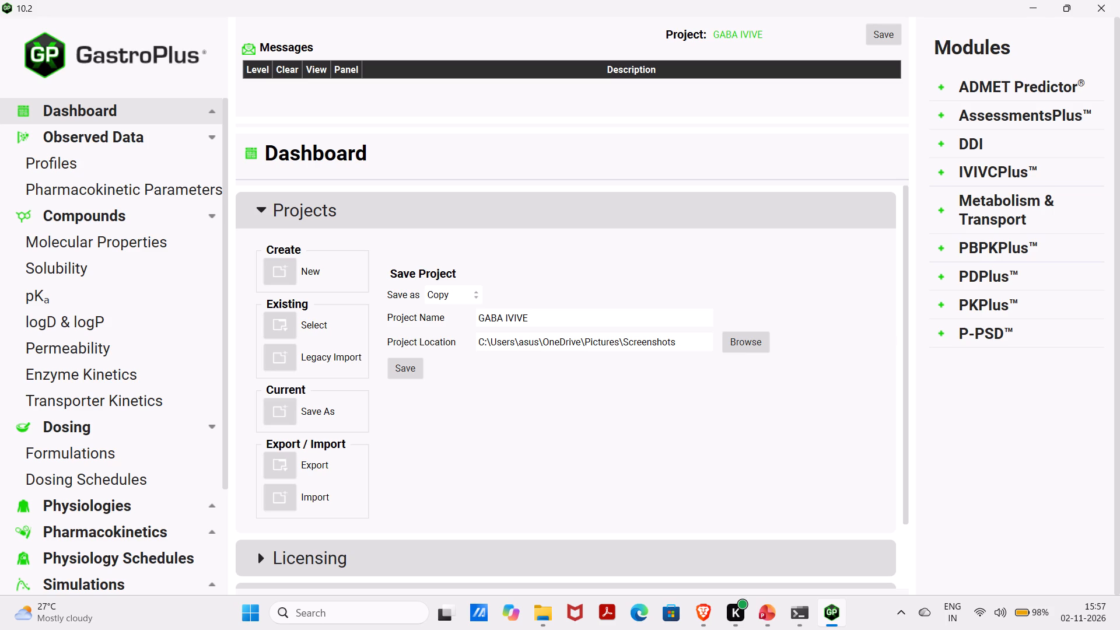
Select the existing project file GABA IVIVE.gpproject from the Pictures\Screenshots folder and open it.
{"action": "scroll", "coordinate": [370, 459], "scroll_direction": "down", "scroll_amount": 5}
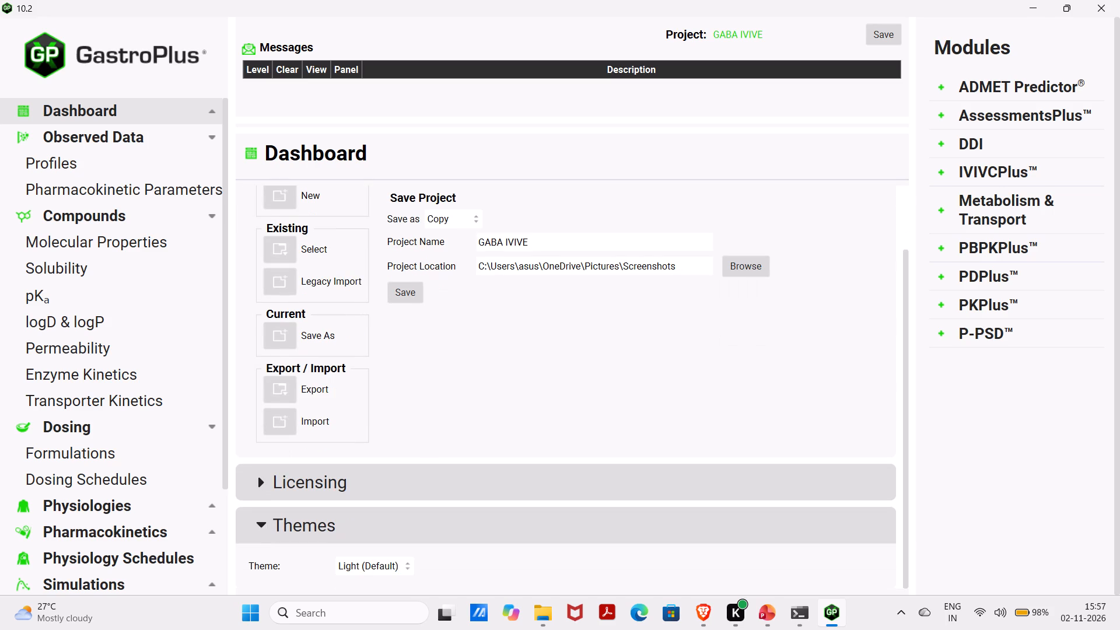
{"action": "scroll", "coordinate": [370, 459], "scroll_direction": "up", "scroll_amount": 2}
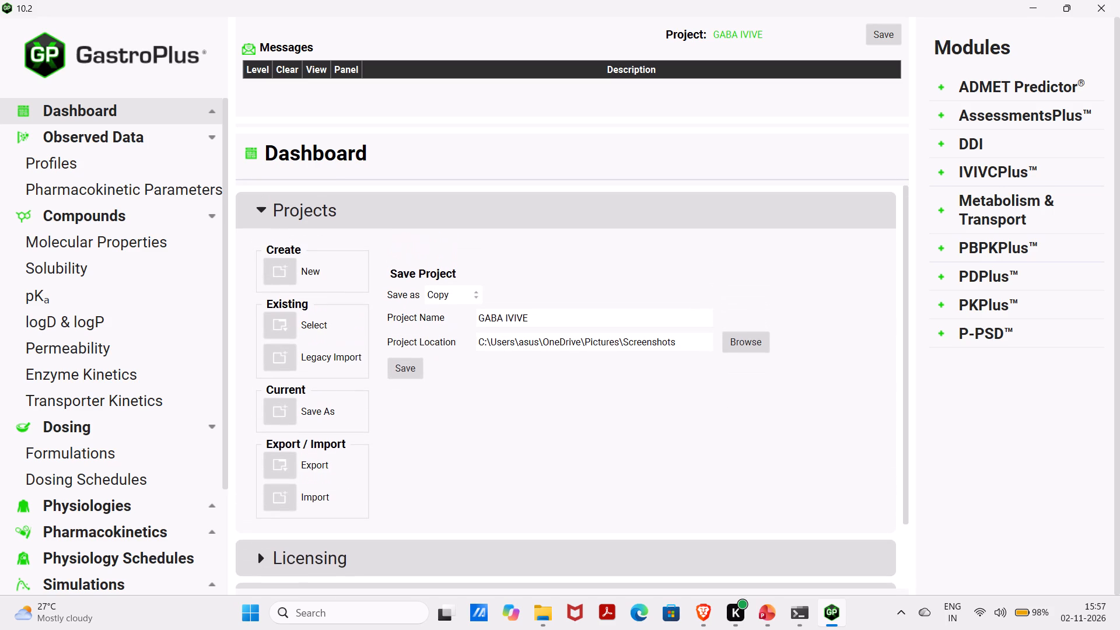
{"action": "left_click", "coordinate": [300, 320]}
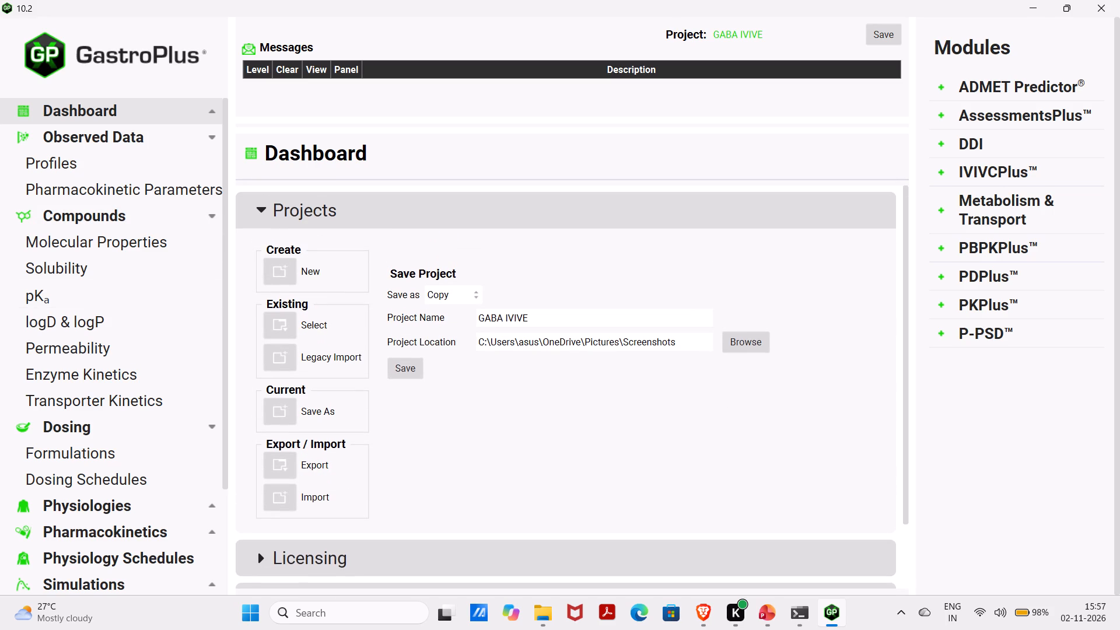
{"action": "left_click", "coordinate": [286, 324]}
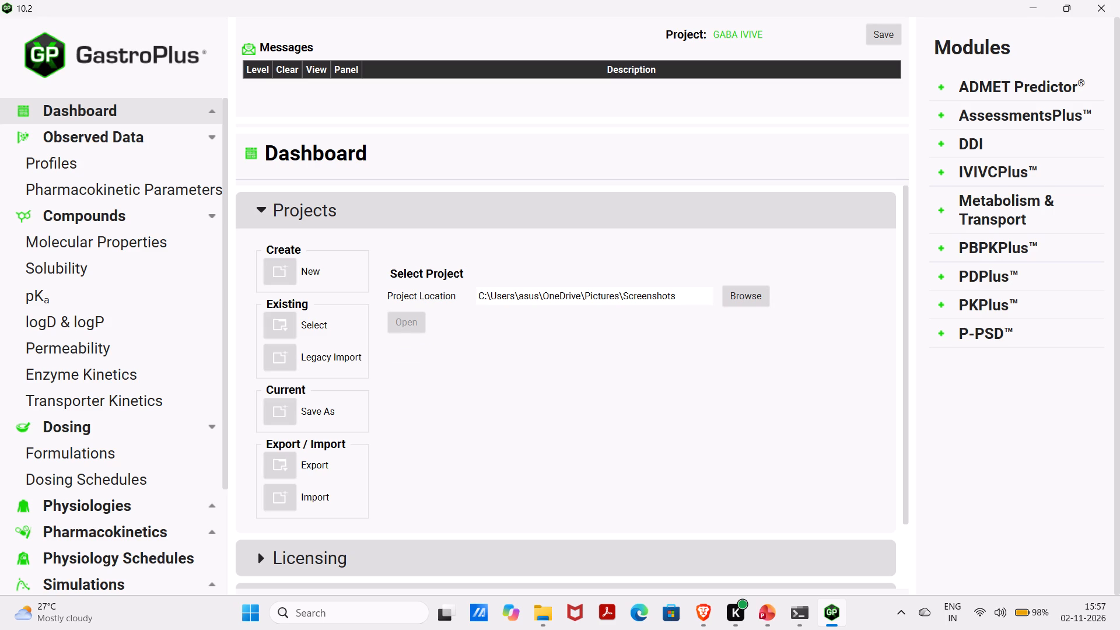
{"action": "left_click", "coordinate": [727, 305]}
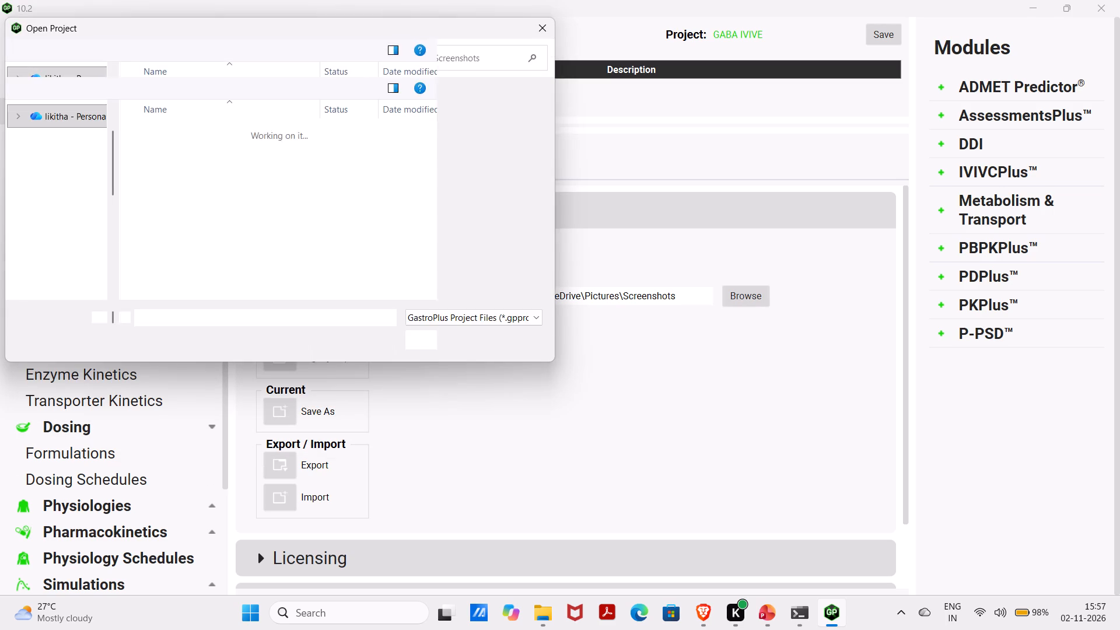
{"action": "left_click", "coordinate": [510, 139]}
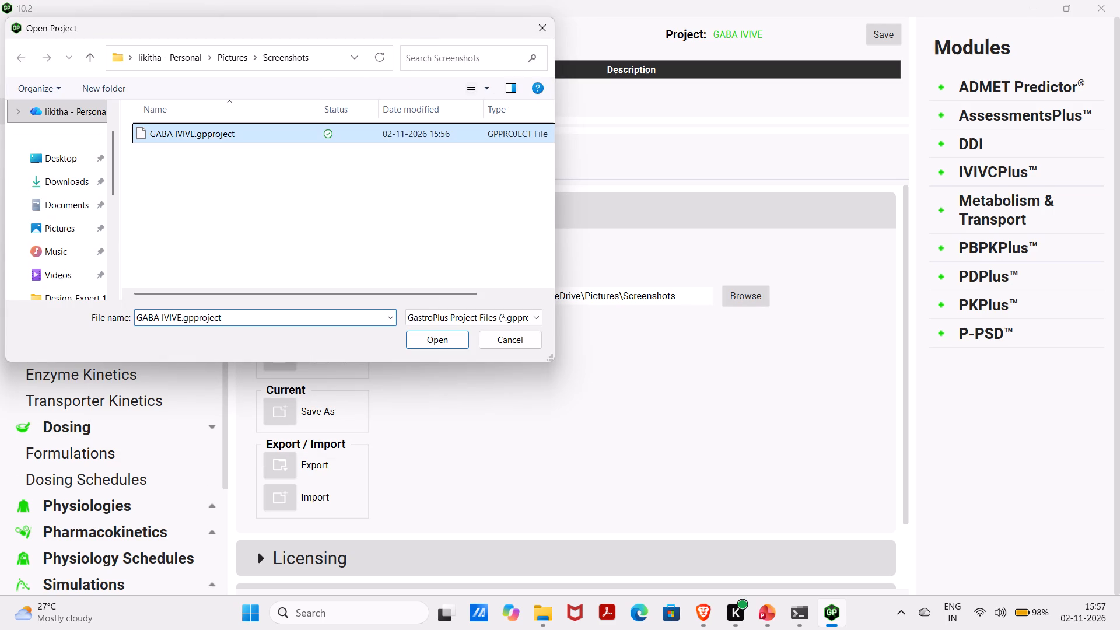
{"action": "left_click", "coordinate": [446, 341]}
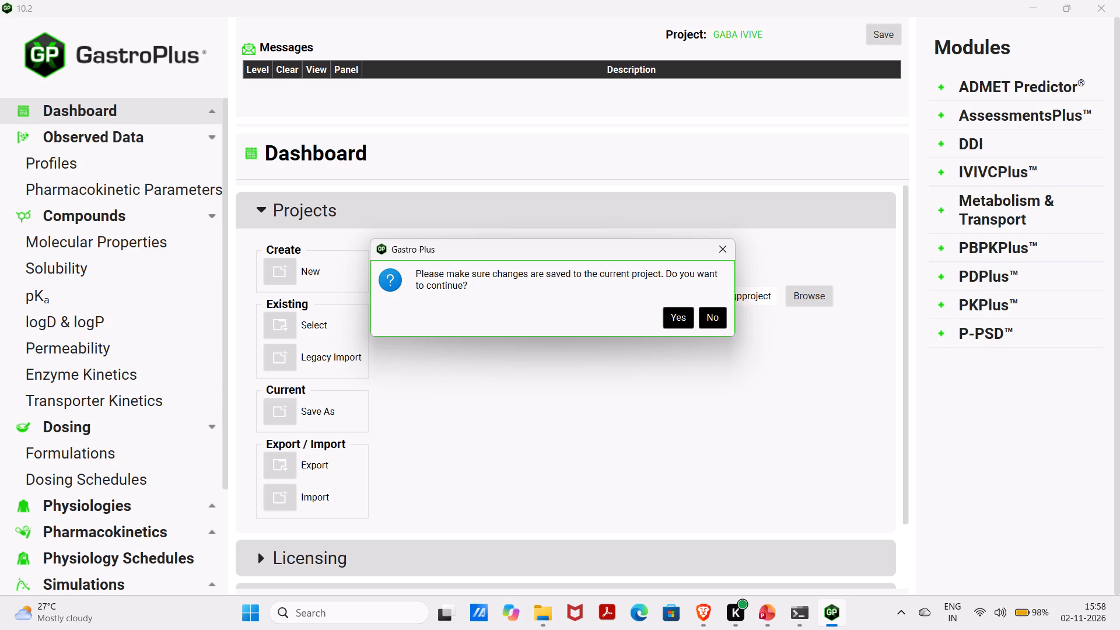
{"action": "left_click", "coordinate": [678, 317]}
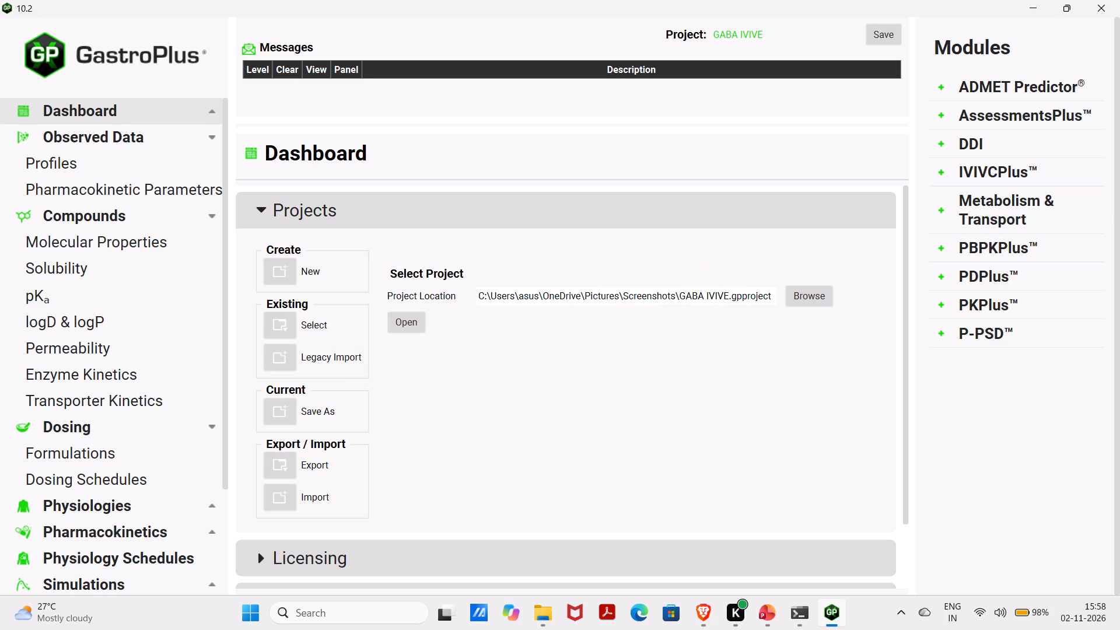
{"action": "left_click", "coordinate": [405, 312]}
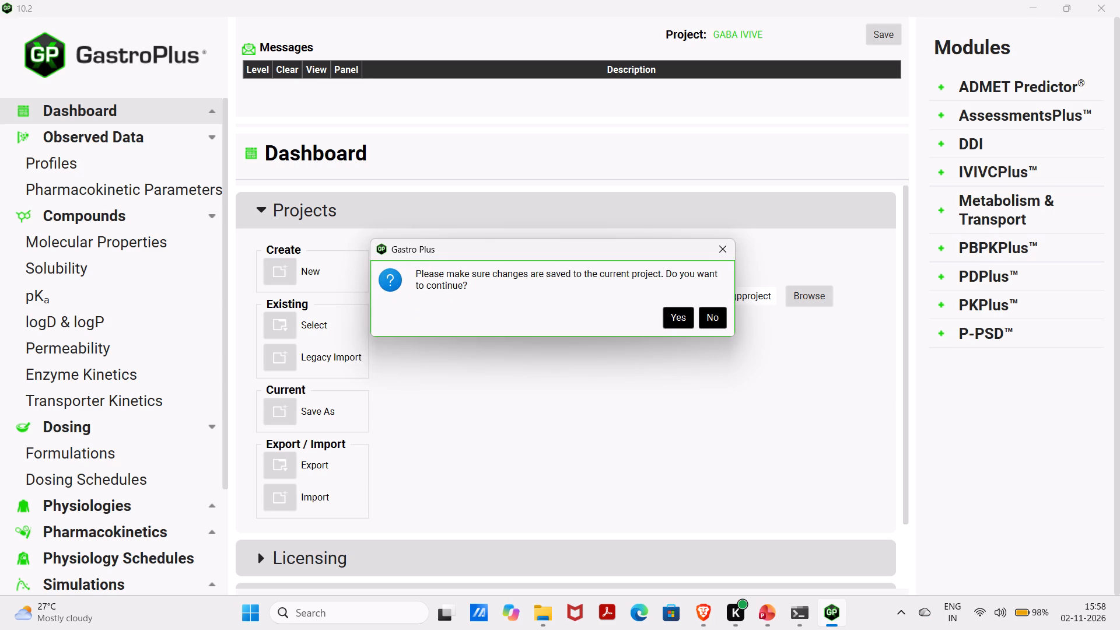
{"action": "left_click", "coordinate": [685, 320]}
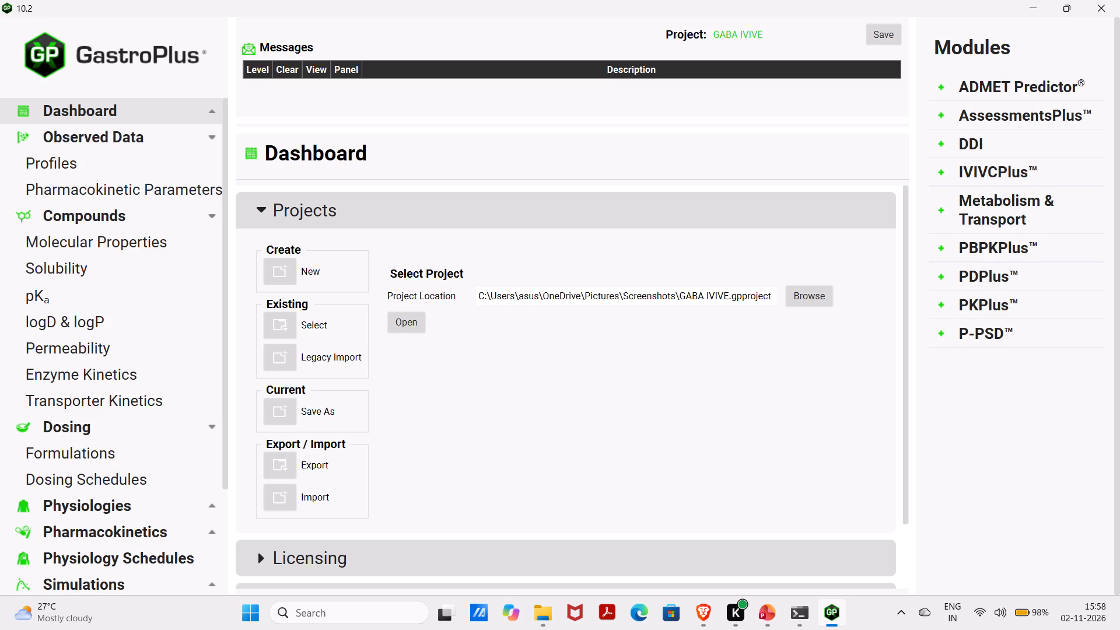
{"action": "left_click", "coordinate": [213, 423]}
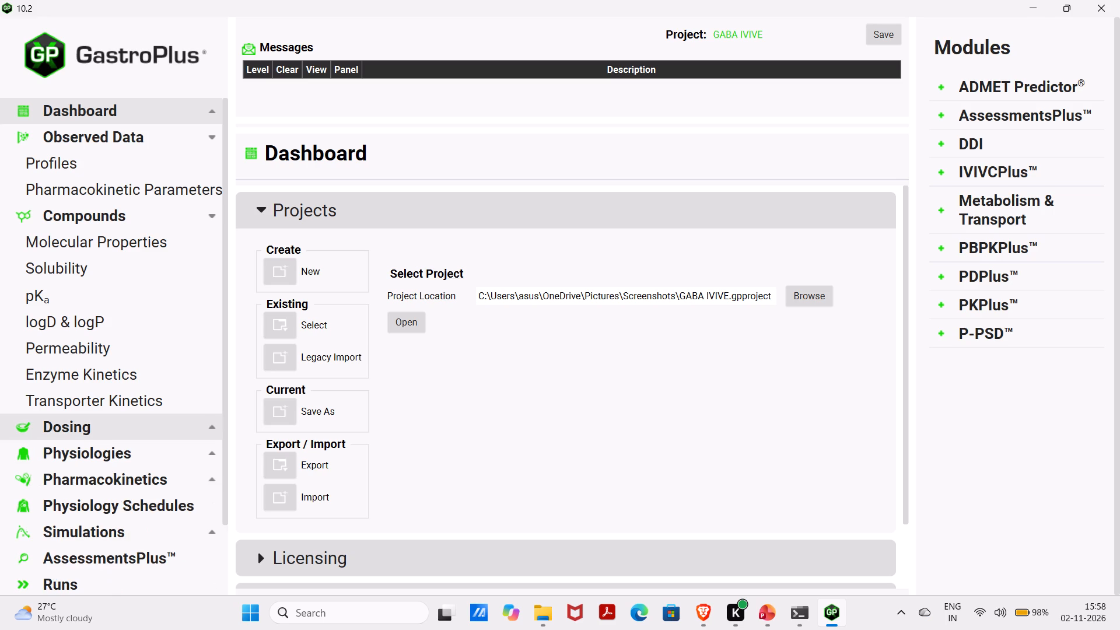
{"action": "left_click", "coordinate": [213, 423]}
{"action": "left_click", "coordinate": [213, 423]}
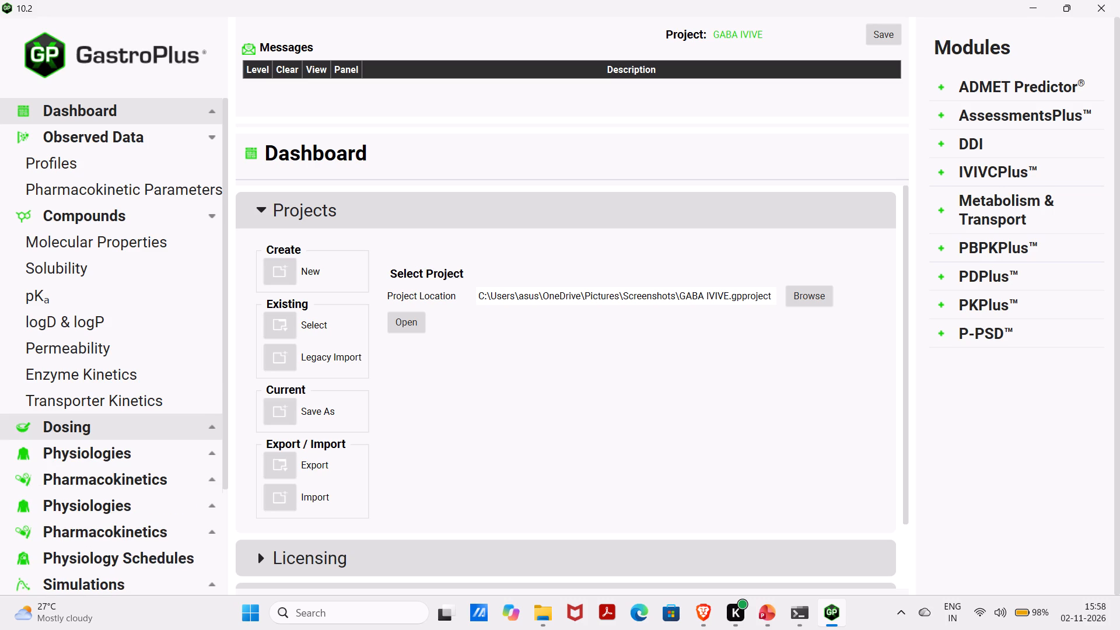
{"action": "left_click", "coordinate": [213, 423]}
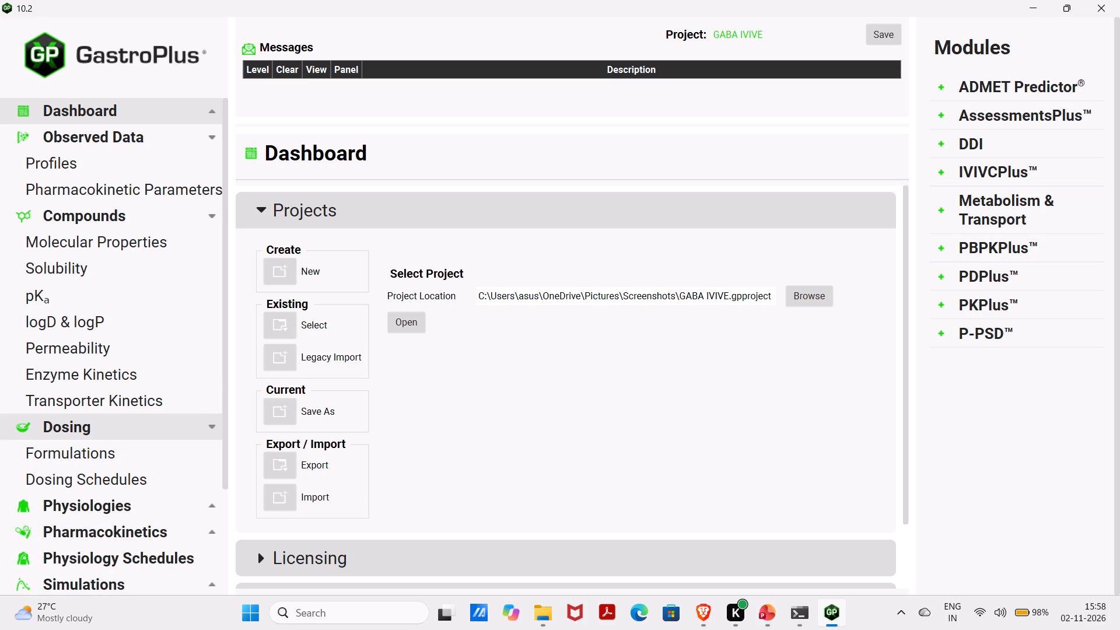
Rename the dosing schedule "IV bolus 1mgkg" to "IV bolus 50mgkg".
{"action": "left_click", "coordinate": [192, 477]}
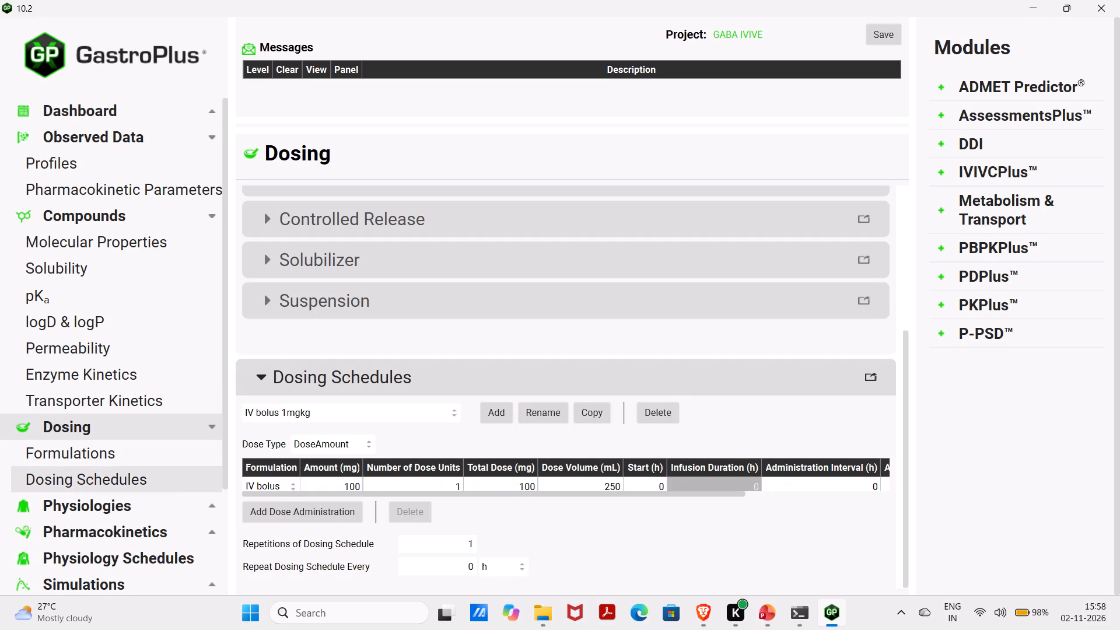
{"action": "scroll", "coordinate": [434, 440], "scroll_direction": "down", "scroll_amount": 3}
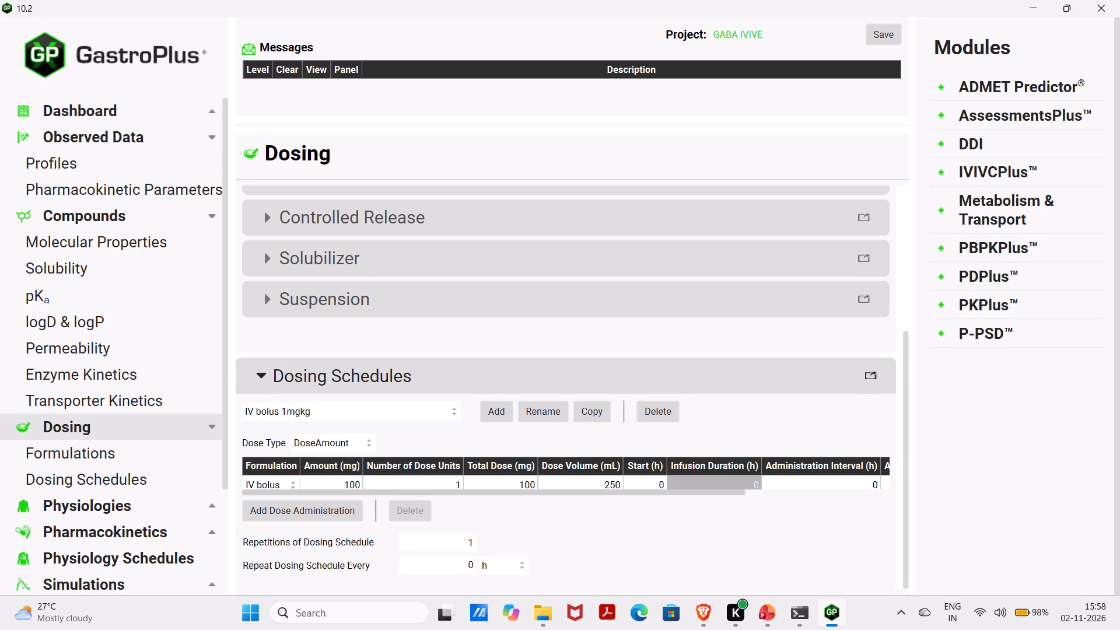
{"action": "left_click", "coordinate": [393, 485]}
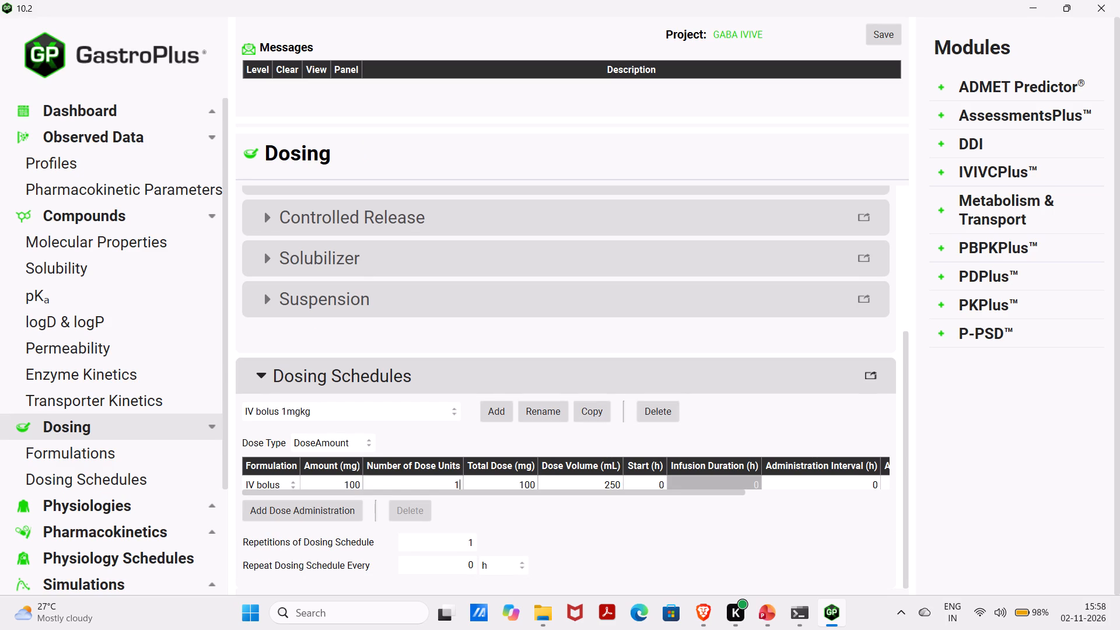
{"action": "left_click", "coordinate": [286, 486]}
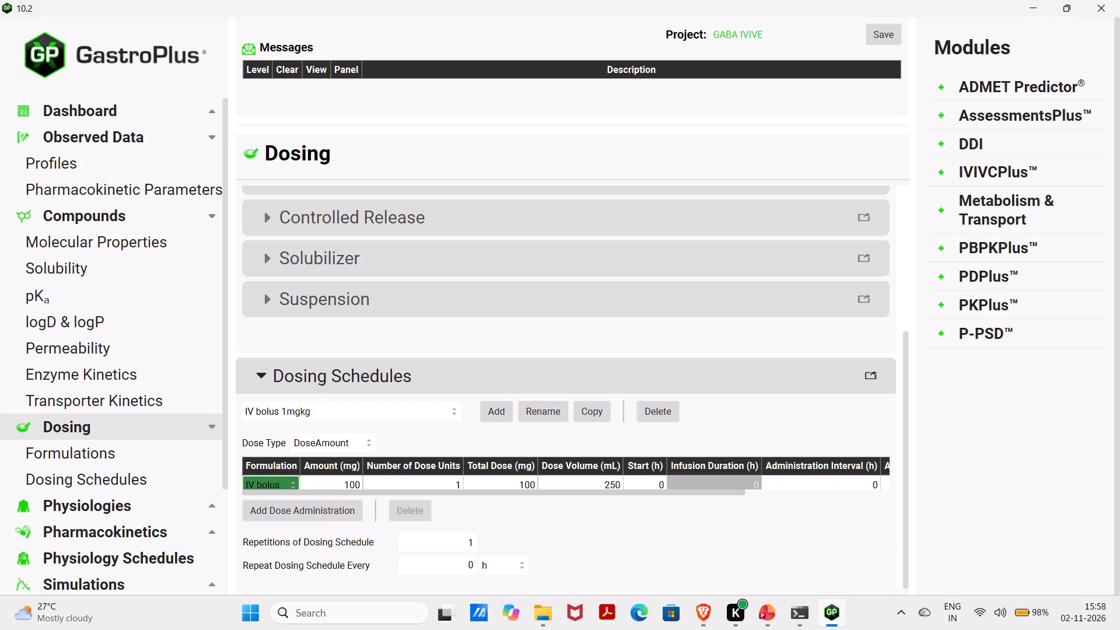
{"action": "left_click", "coordinate": [539, 407]}
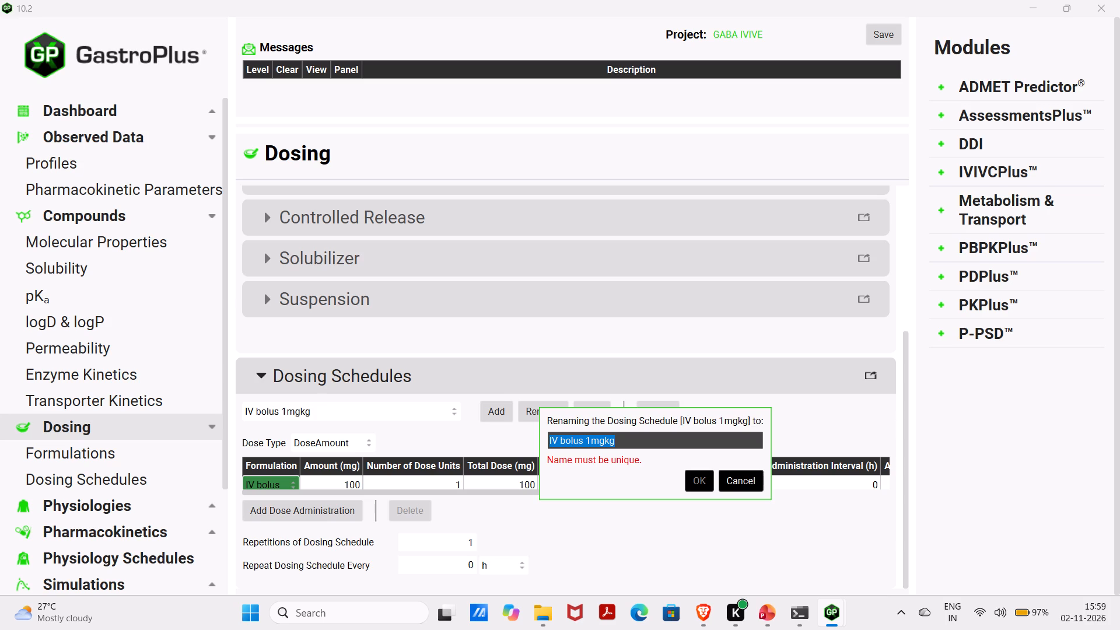
{"action": "left_click", "coordinate": [594, 443]}
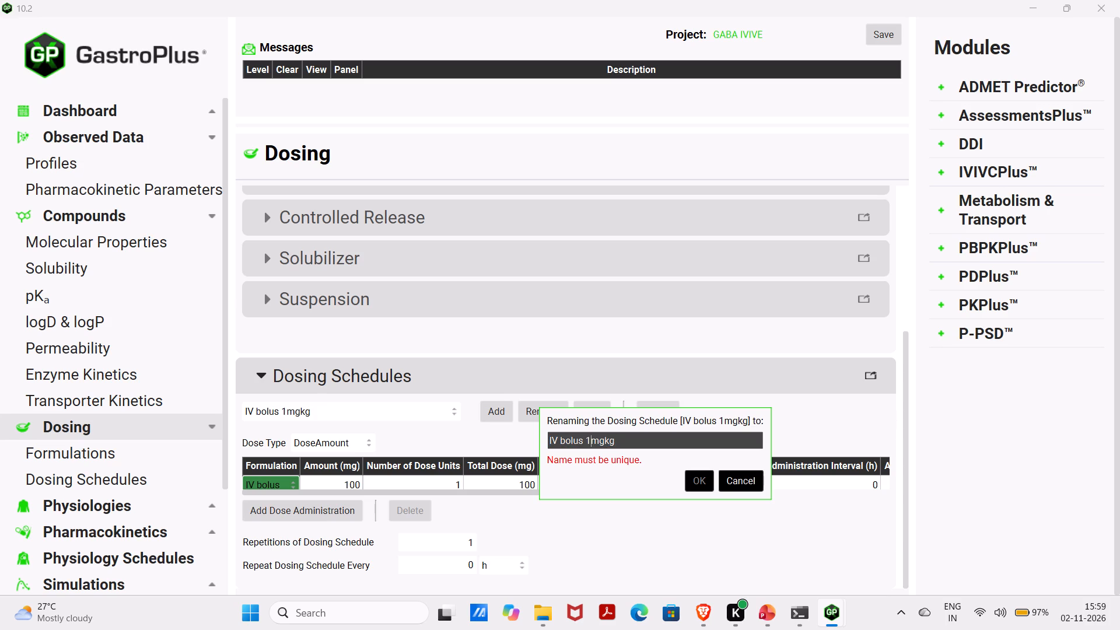
{"action": "key", "text": "BackSpace"}
{"action": "type", "text": "50"}
{"action": "left_click", "coordinate": [697, 476]}
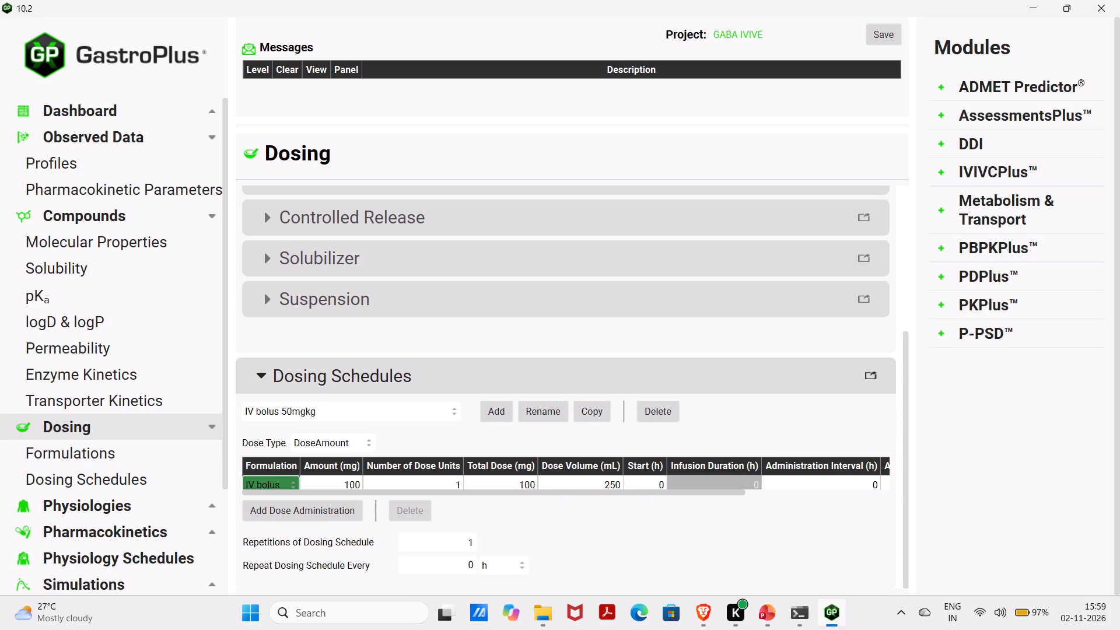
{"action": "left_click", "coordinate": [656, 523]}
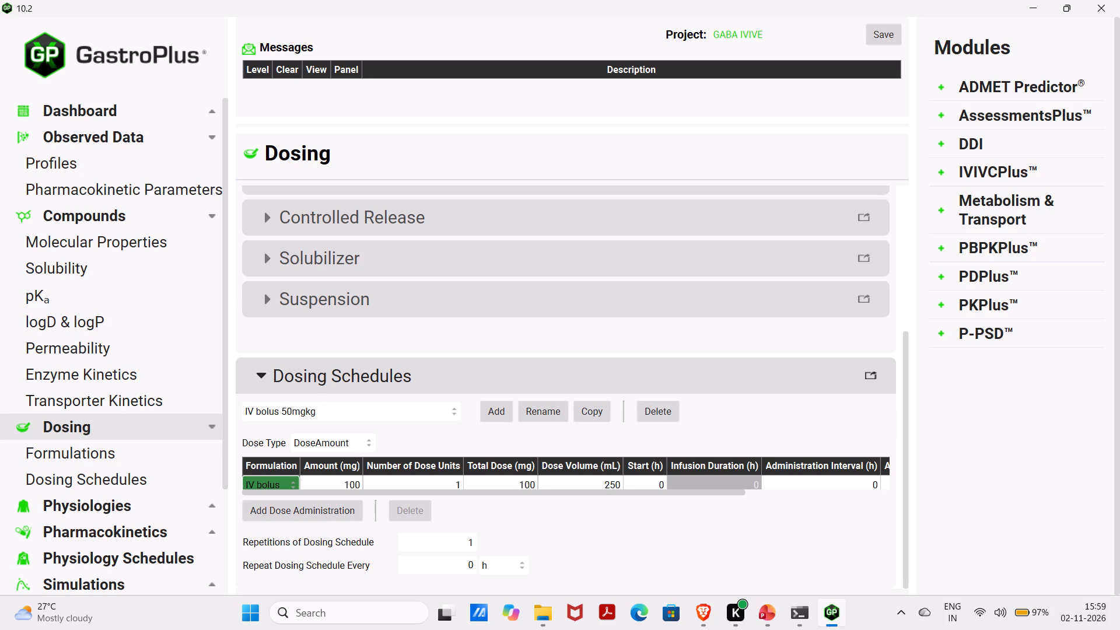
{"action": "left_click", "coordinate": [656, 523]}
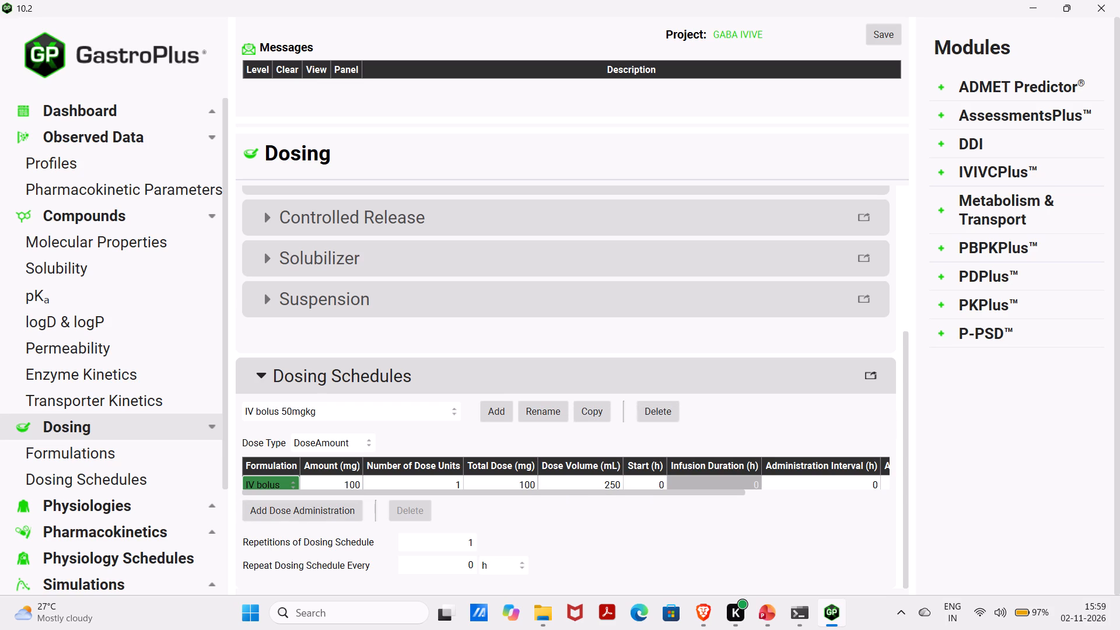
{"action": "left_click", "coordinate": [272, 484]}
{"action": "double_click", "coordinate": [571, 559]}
Copy the "IV bolus 50mgkg" dosing schedule to a new schedule named "IV bolus 25mgkg".
{"action": "left_click", "coordinate": [603, 414]}
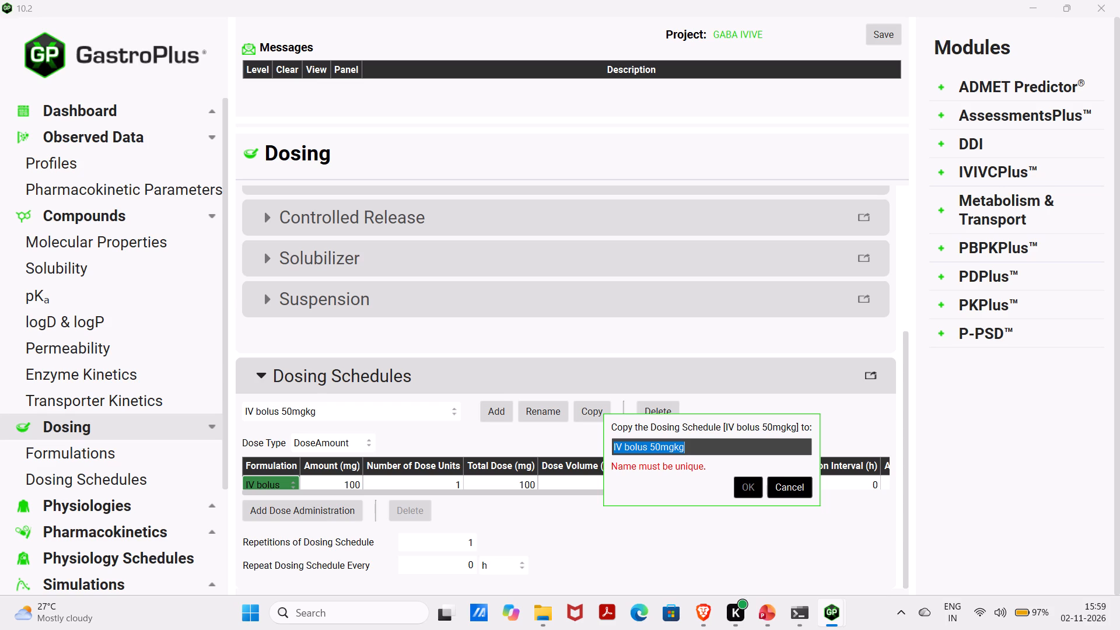
{"action": "left_click", "coordinate": [747, 485]}
{"action": "left_click", "coordinate": [664, 447]}
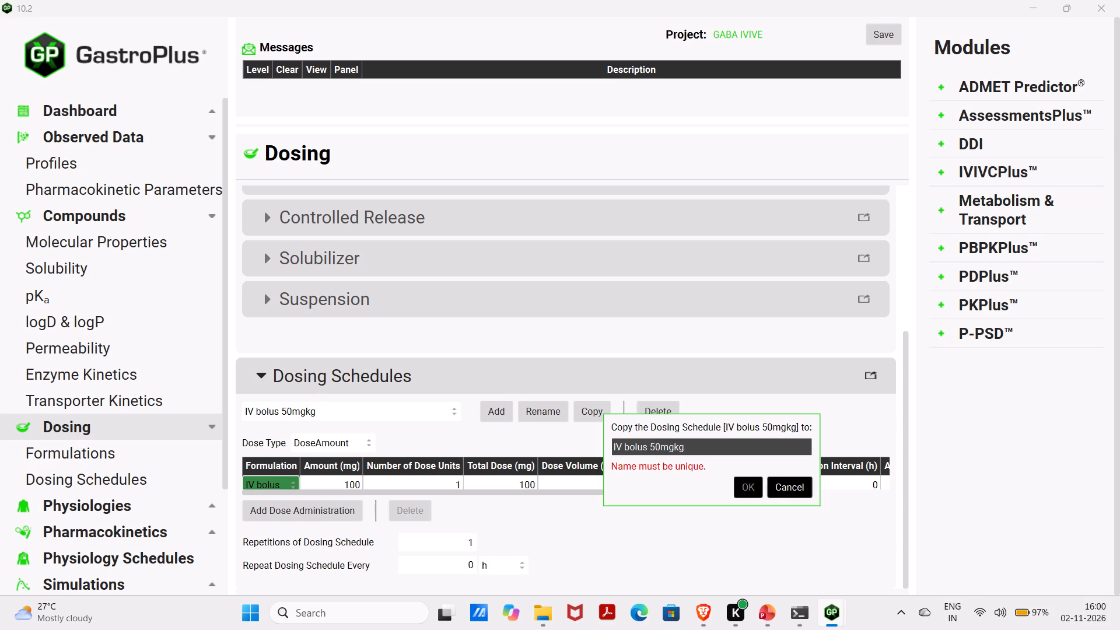
{"action": "key", "text": "BackSpace"}
{"action": "key", "text": "BackSpace"}
{"action": "type", "text": "25"}
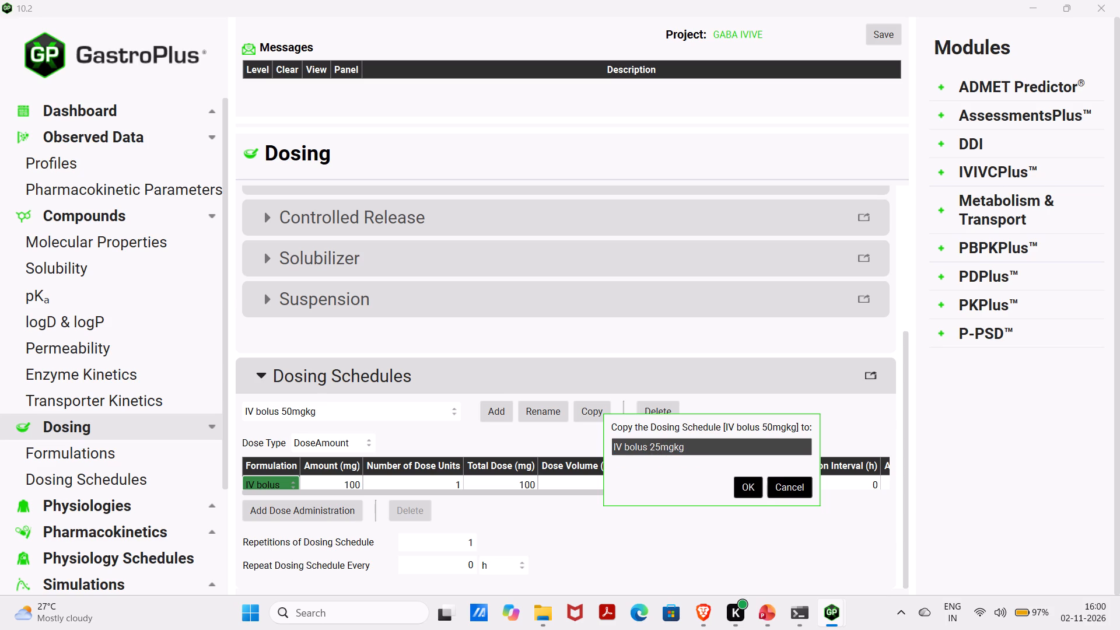
{"action": "left_click", "coordinate": [737, 487]}
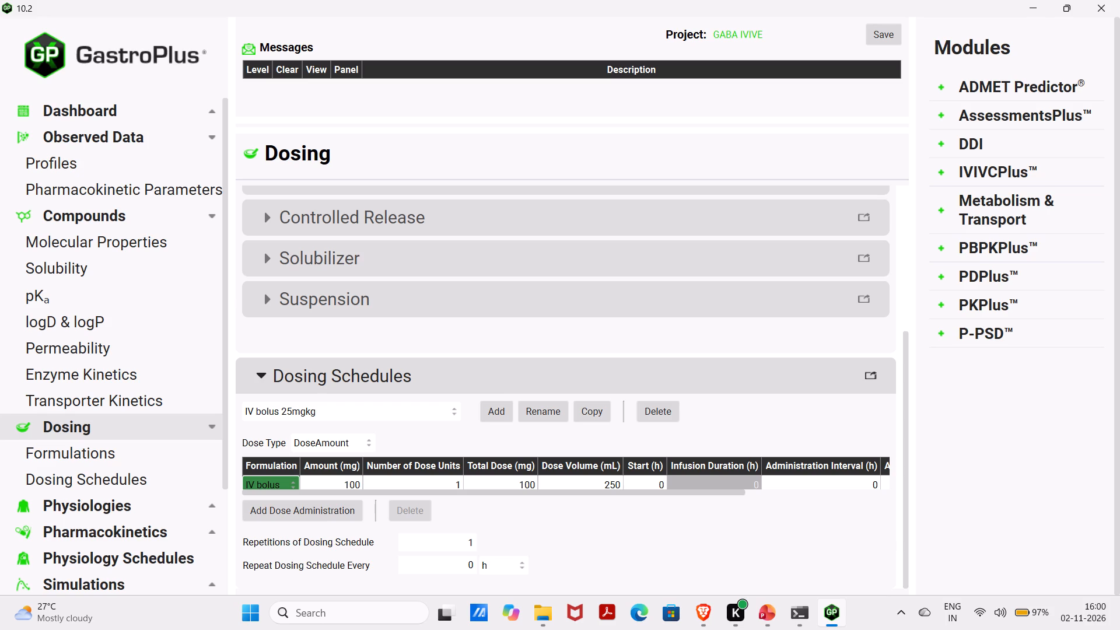
{"action": "left_click", "coordinate": [459, 410]}
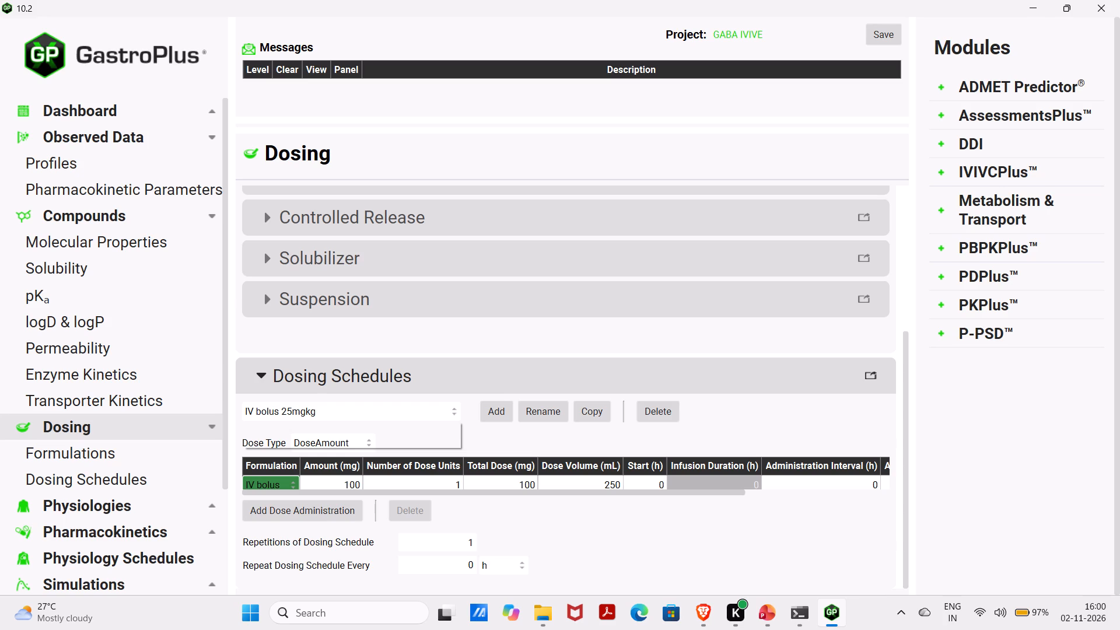
{"action": "left_click", "coordinate": [572, 425]}
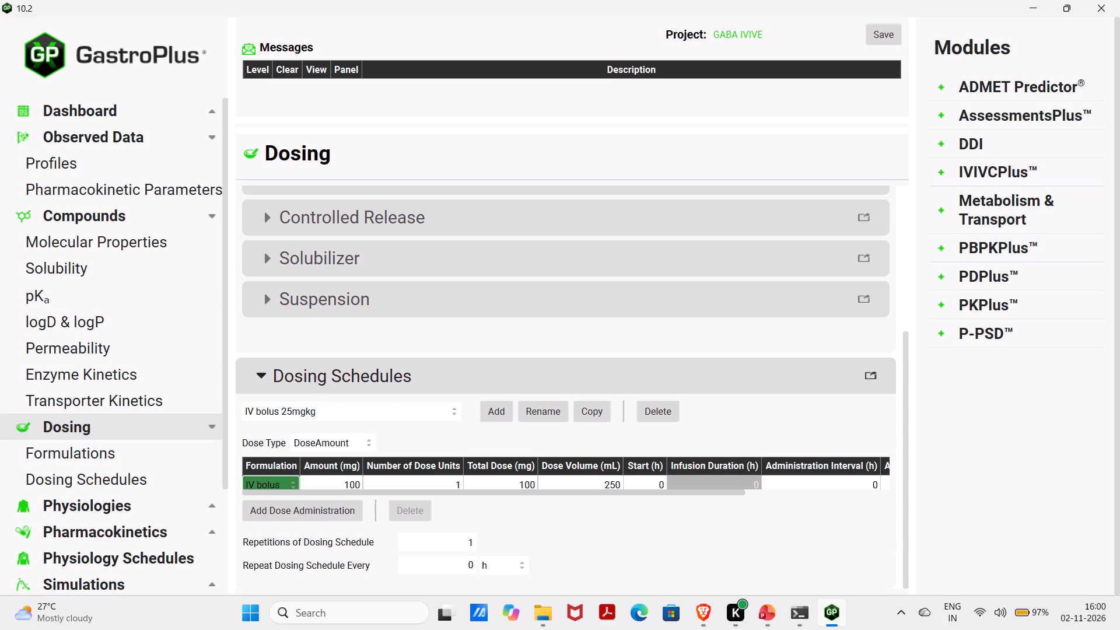
Add a new dosing schedule named "IV bolus 5mgkg".
{"action": "left_click", "coordinate": [506, 416]}
{"action": "left_click", "coordinate": [538, 443]}
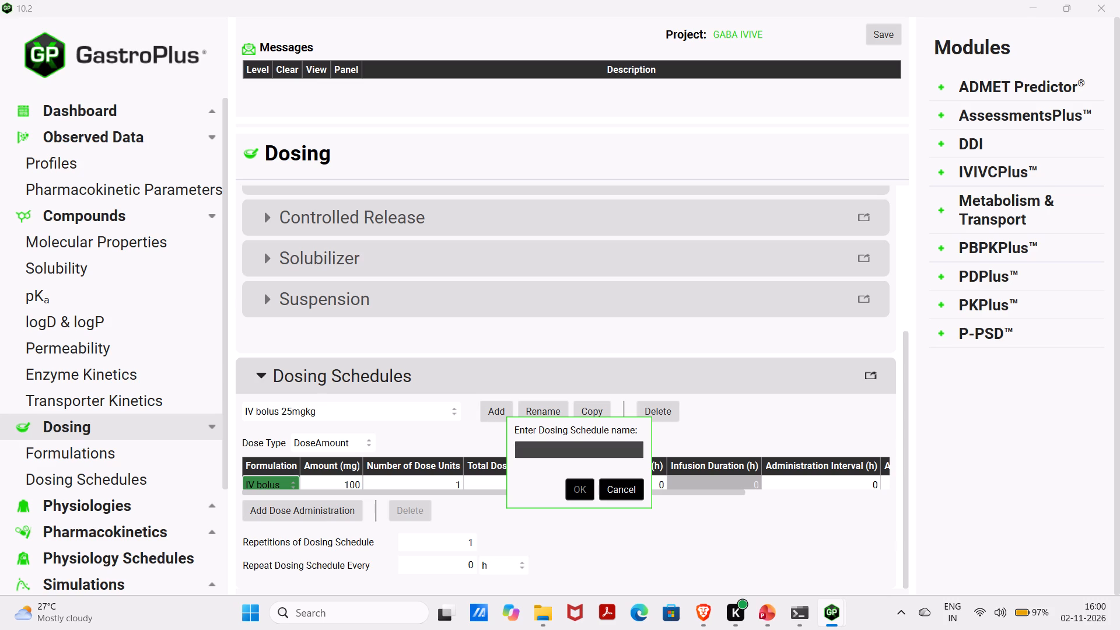
{"action": "left_click", "coordinate": [588, 408]}
{"action": "key", "text": "i"}
{"action": "key", "text": "v"}
{"action": "type", "text": "5mh"}
{"action": "key", "text": "BackSpace"}
{"action": "type", "text": "gkg"}
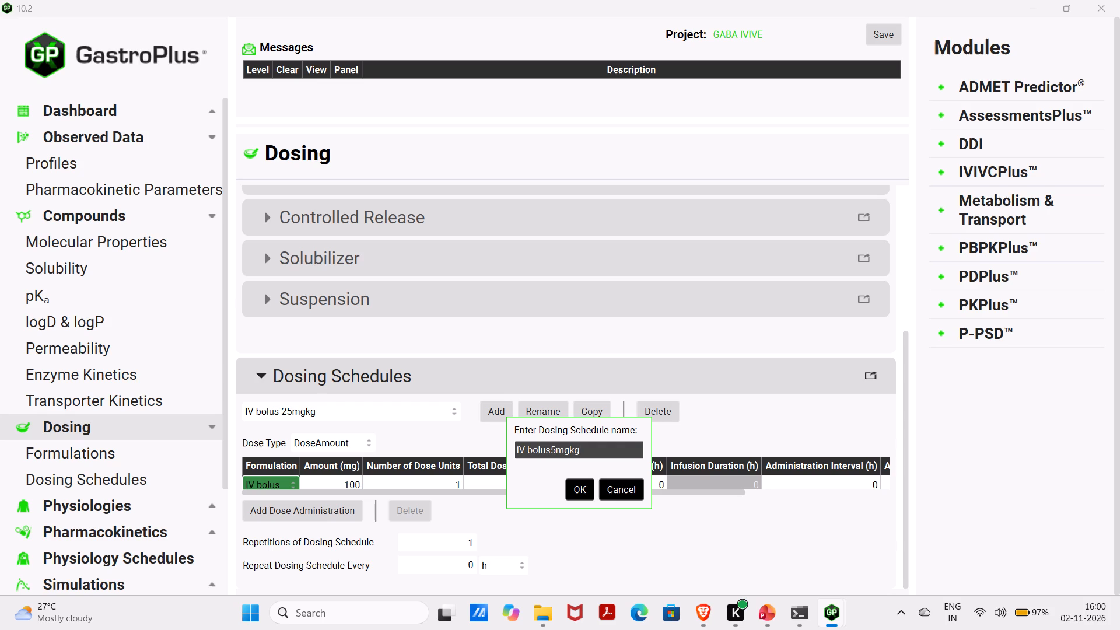
{"action": "left_click", "coordinate": [552, 447]}
{"action": "key", "text": "space"}
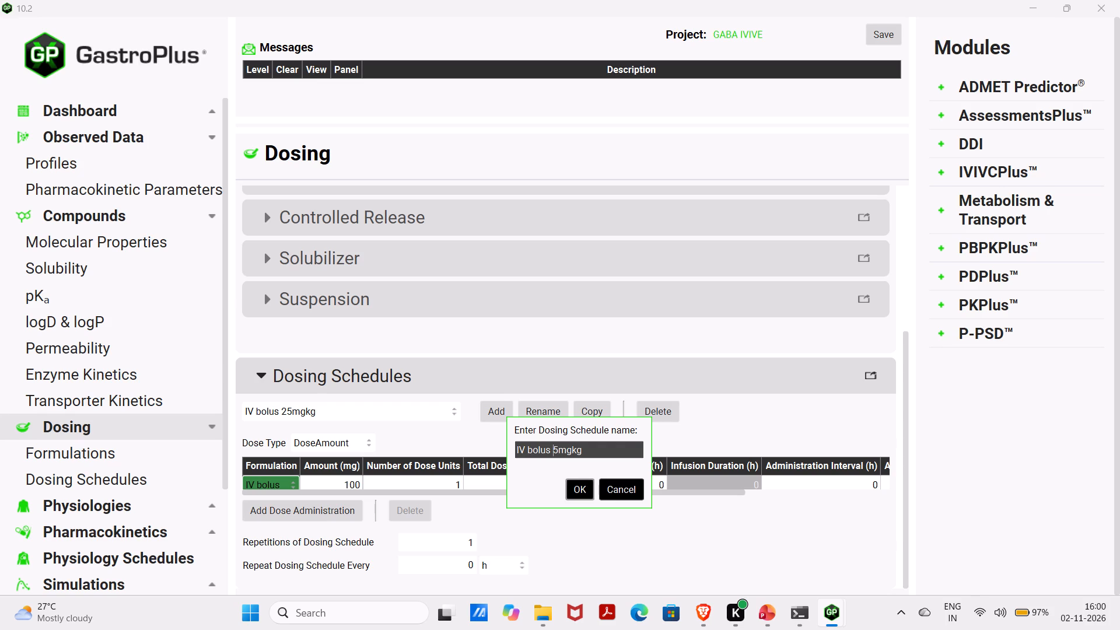
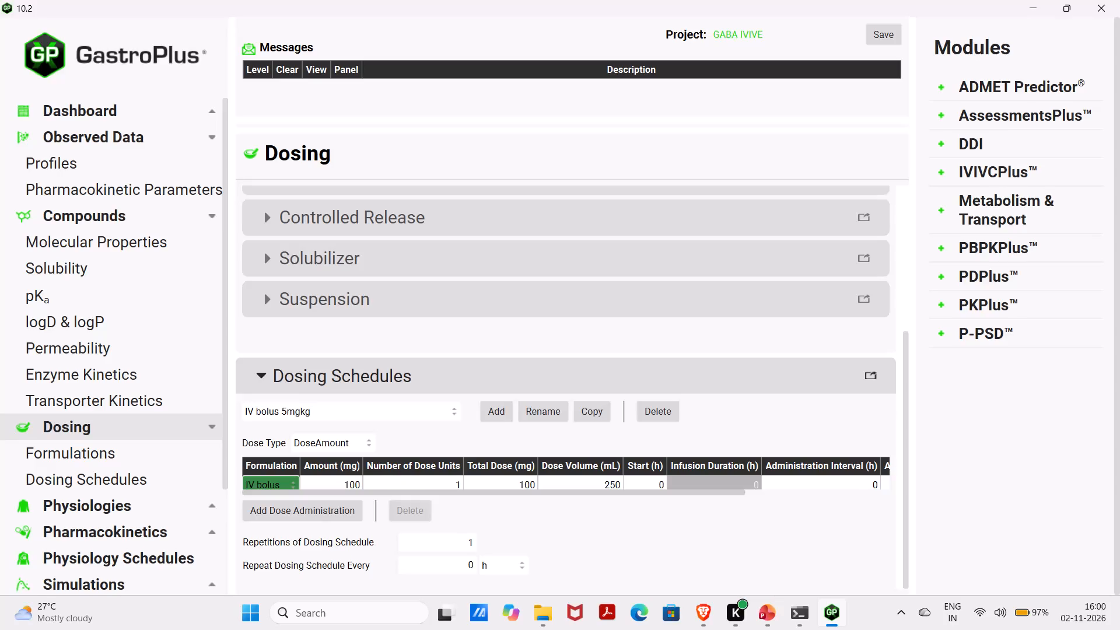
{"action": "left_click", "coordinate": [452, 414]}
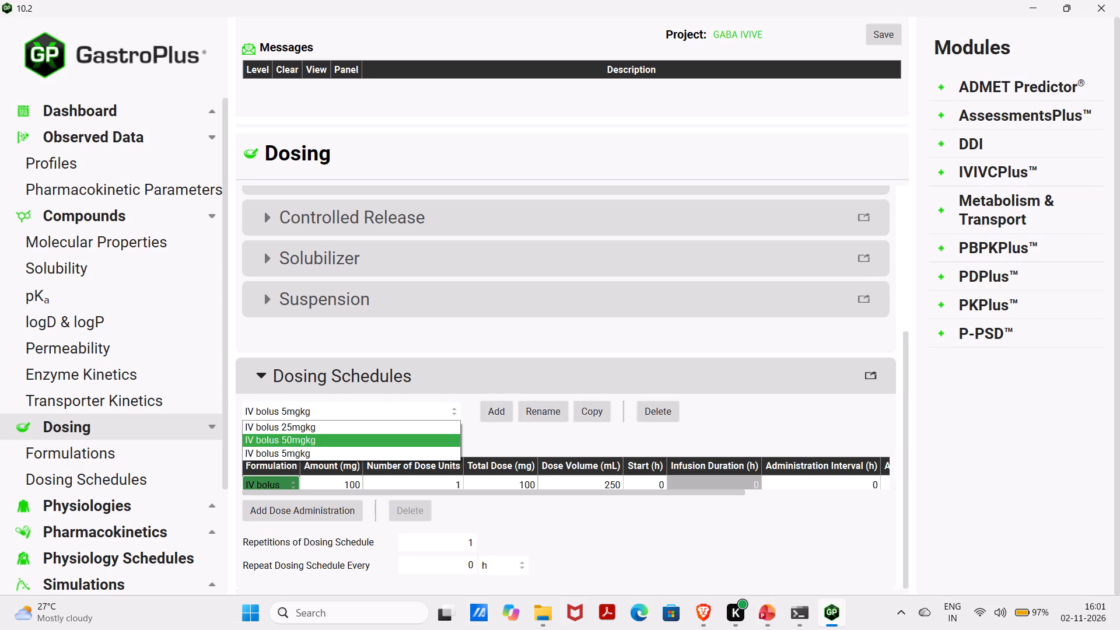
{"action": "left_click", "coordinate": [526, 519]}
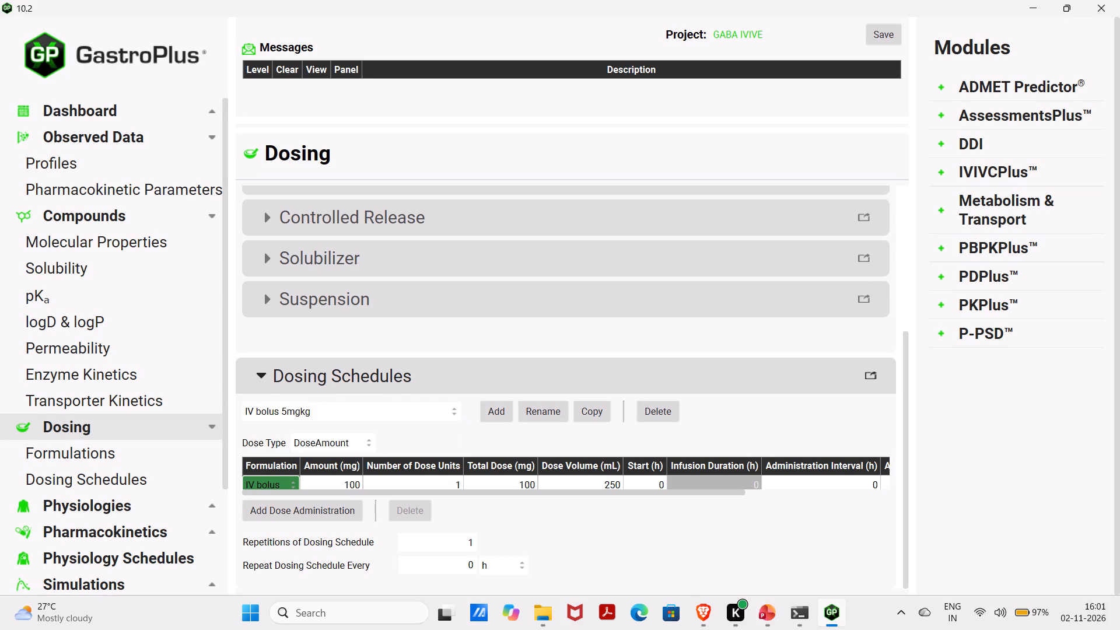
Rename the physiology "Rat 0.25kg" to "Rat 0.18kg".
{"action": "left_click", "coordinate": [212, 510]}
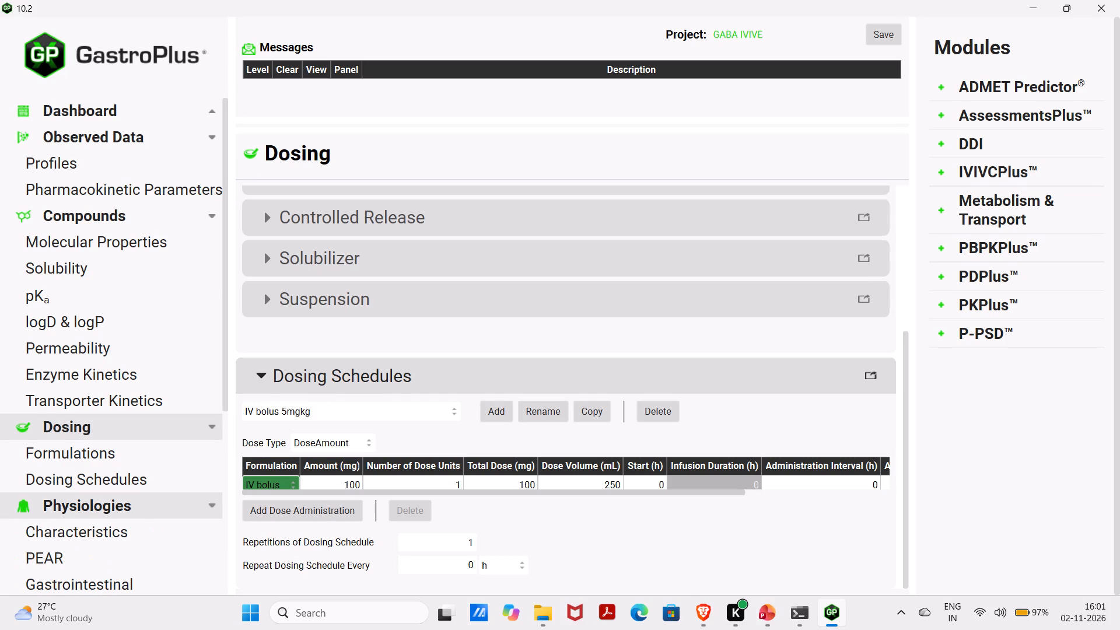
{"action": "scroll", "coordinate": [211, 510], "scroll_direction": "down", "scroll_amount": 1}
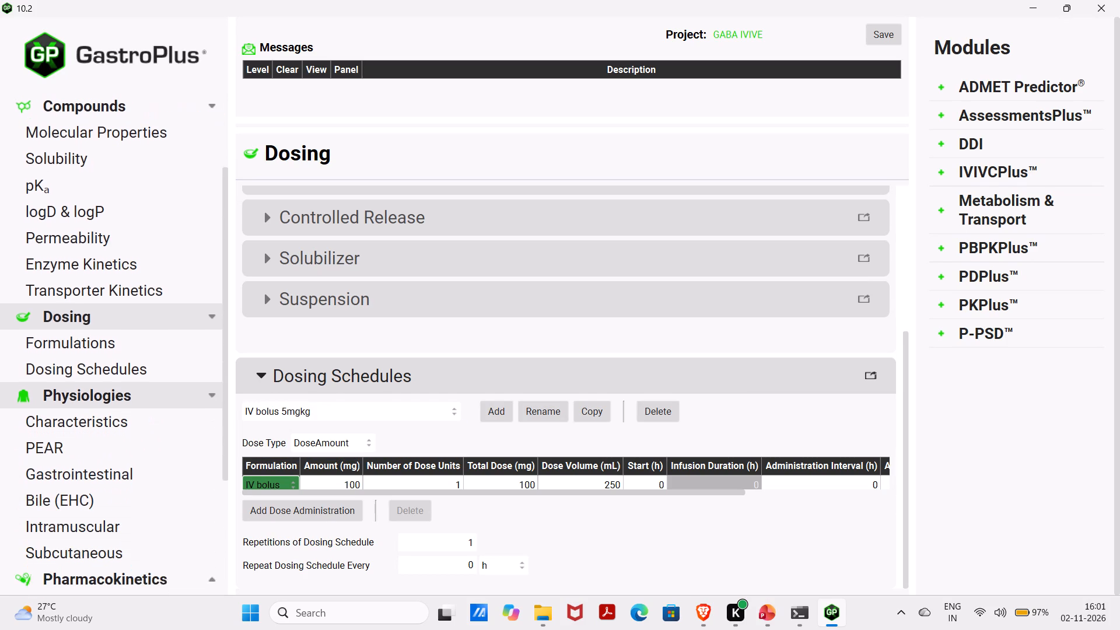
{"action": "scroll", "coordinate": [211, 510], "scroll_direction": "down", "scroll_amount": 1}
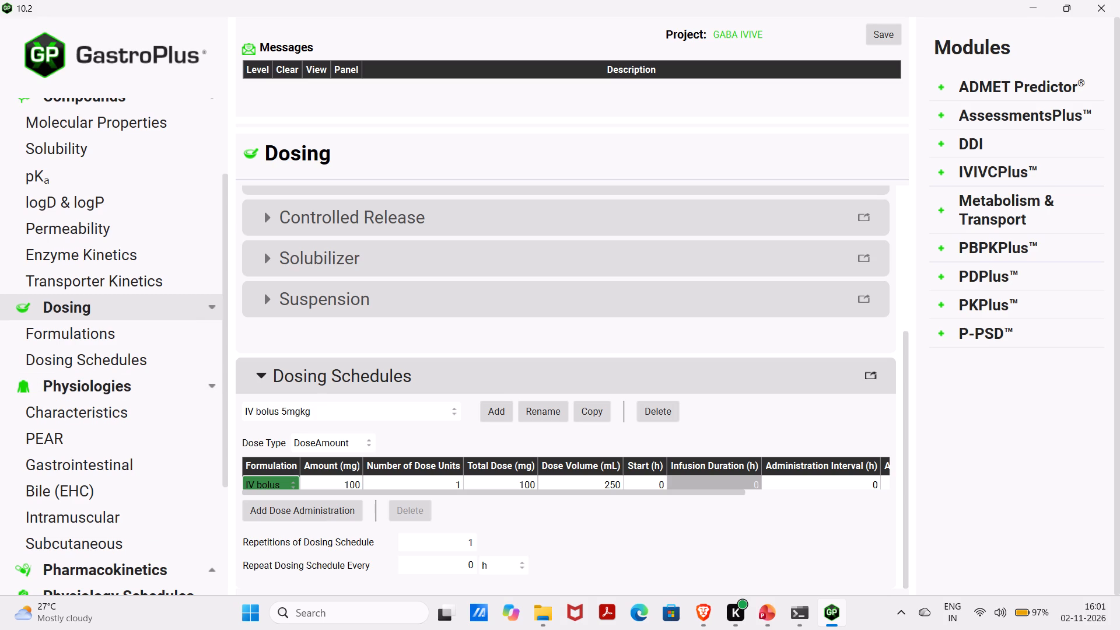
{"action": "scroll", "coordinate": [326, 459], "scroll_direction": "down", "scroll_amount": 2}
{"action": "scroll", "coordinate": [326, 459], "scroll_direction": "up", "scroll_amount": 5}
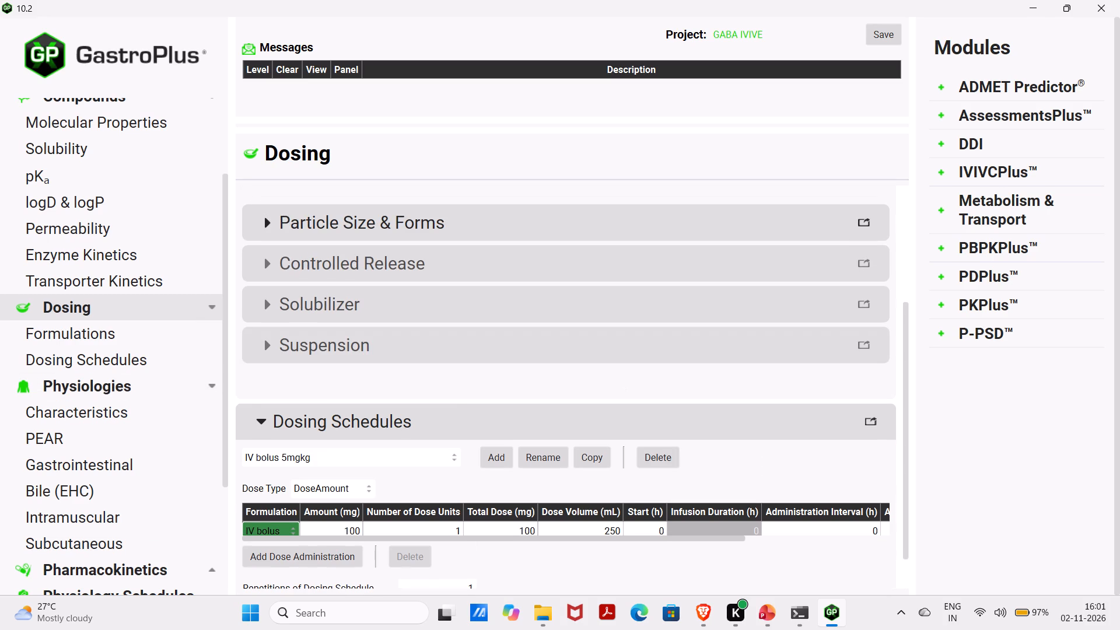
{"action": "left_click_drag", "start_coordinate": [171, 396], "coordinate": [169, 407]}
{"action": "left_click", "coordinate": [169, 407]}
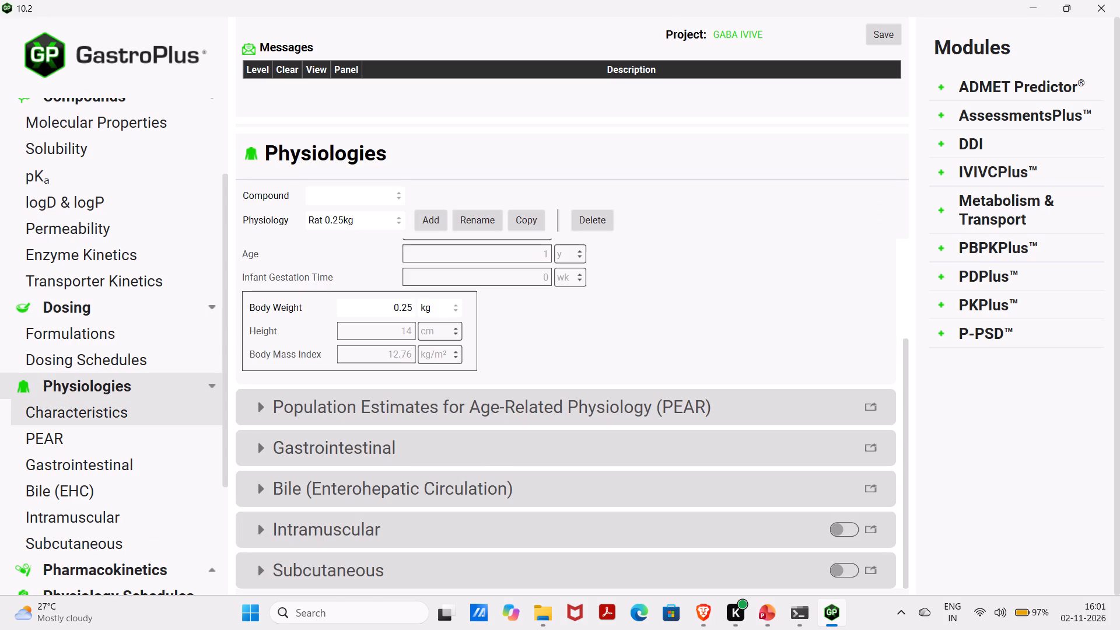
{"action": "scroll", "coordinate": [369, 367], "scroll_direction": "up", "scroll_amount": 1}
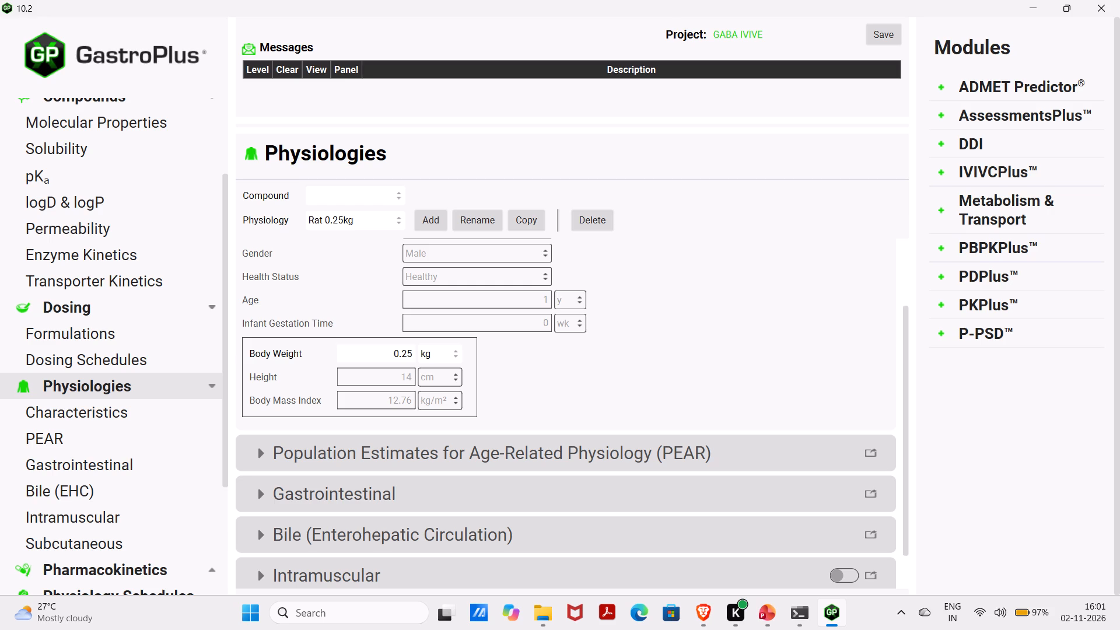
{"action": "left_click", "coordinate": [478, 219]}
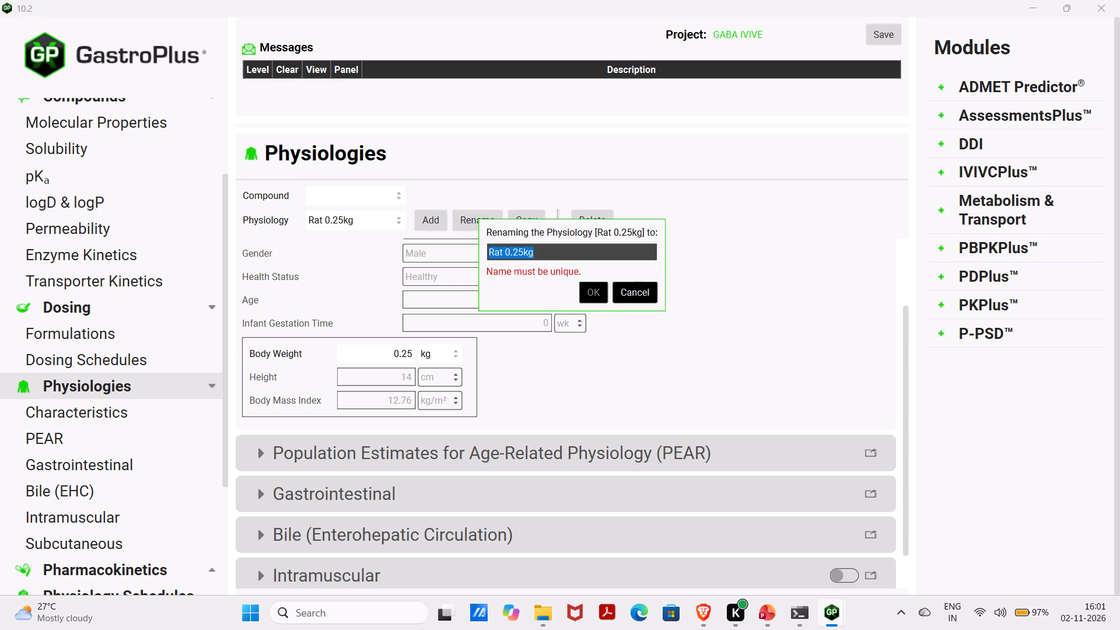
{"action": "left_click", "coordinate": [526, 255]}
{"action": "key", "text": "BackSpace"}
{"action": "key", "text": "BackSpace"}
{"action": "type", "text": "18"}
{"action": "left_click", "coordinate": [593, 293]}
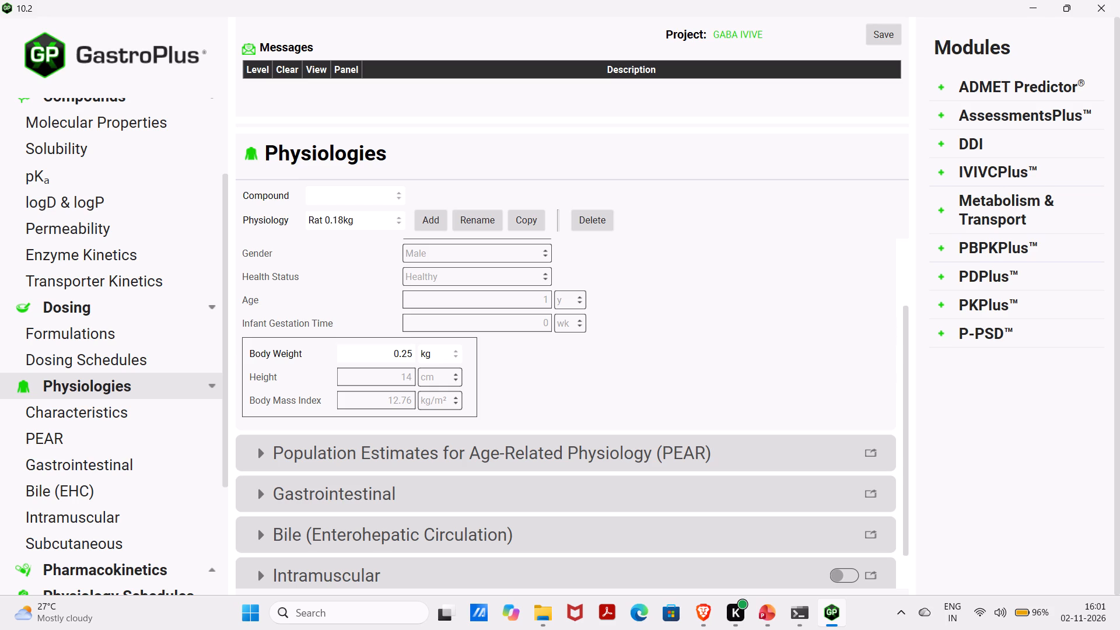
Set the body weight of the Rat 0.18kg physiology to 0.18 kg.
{"action": "left_click", "coordinate": [411, 353]}
{"action": "key", "text": "BackSpace"}
{"action": "key", "text": "BackSpace"}
{"action": "type", "text": "18"}
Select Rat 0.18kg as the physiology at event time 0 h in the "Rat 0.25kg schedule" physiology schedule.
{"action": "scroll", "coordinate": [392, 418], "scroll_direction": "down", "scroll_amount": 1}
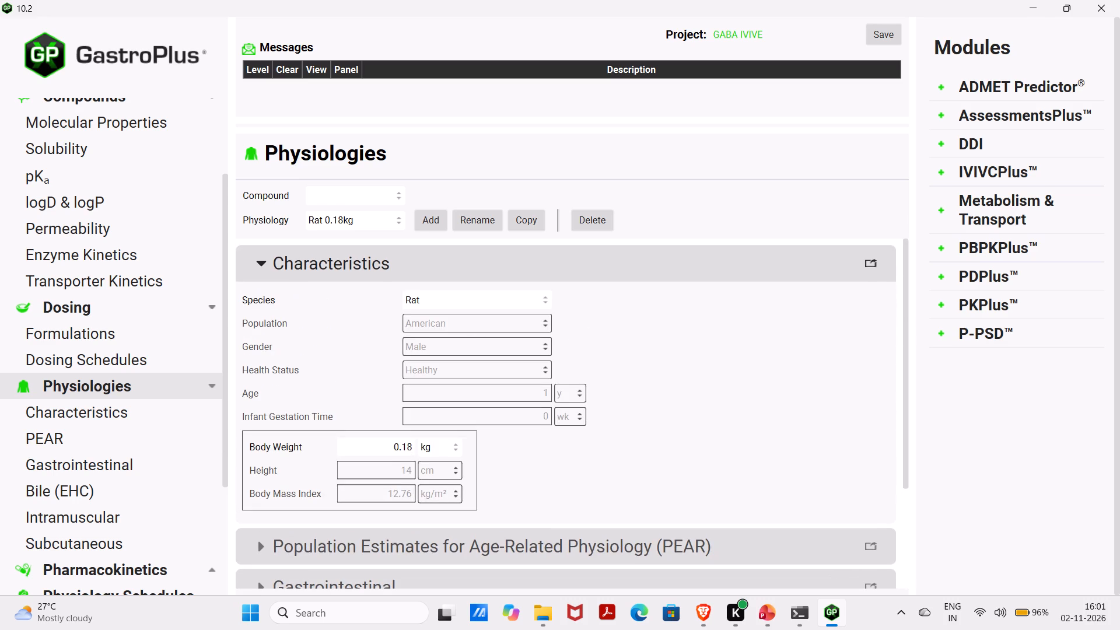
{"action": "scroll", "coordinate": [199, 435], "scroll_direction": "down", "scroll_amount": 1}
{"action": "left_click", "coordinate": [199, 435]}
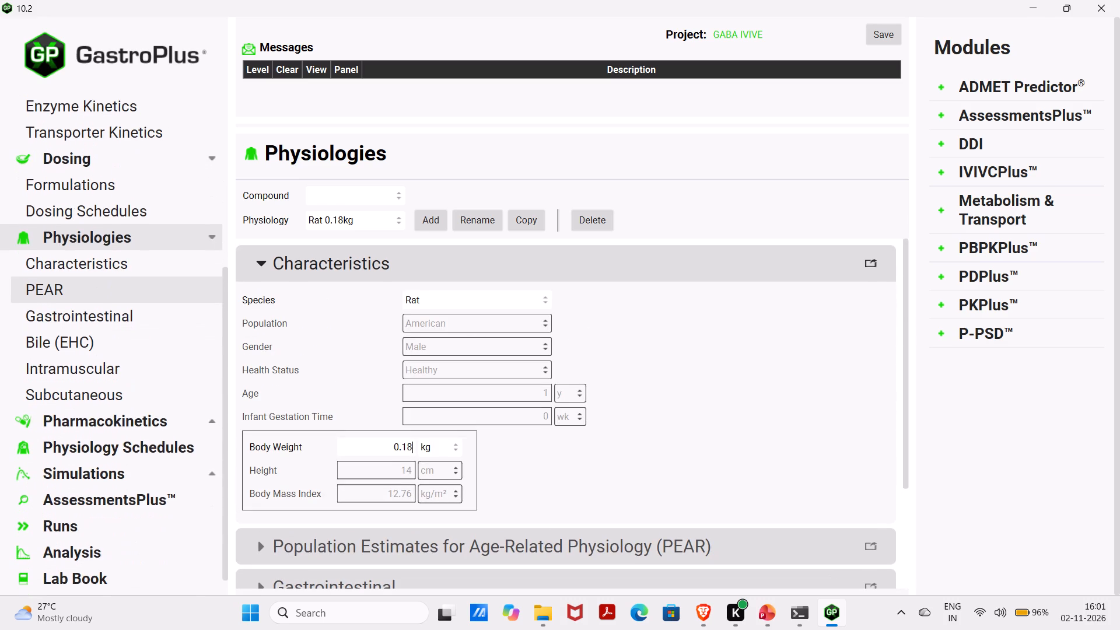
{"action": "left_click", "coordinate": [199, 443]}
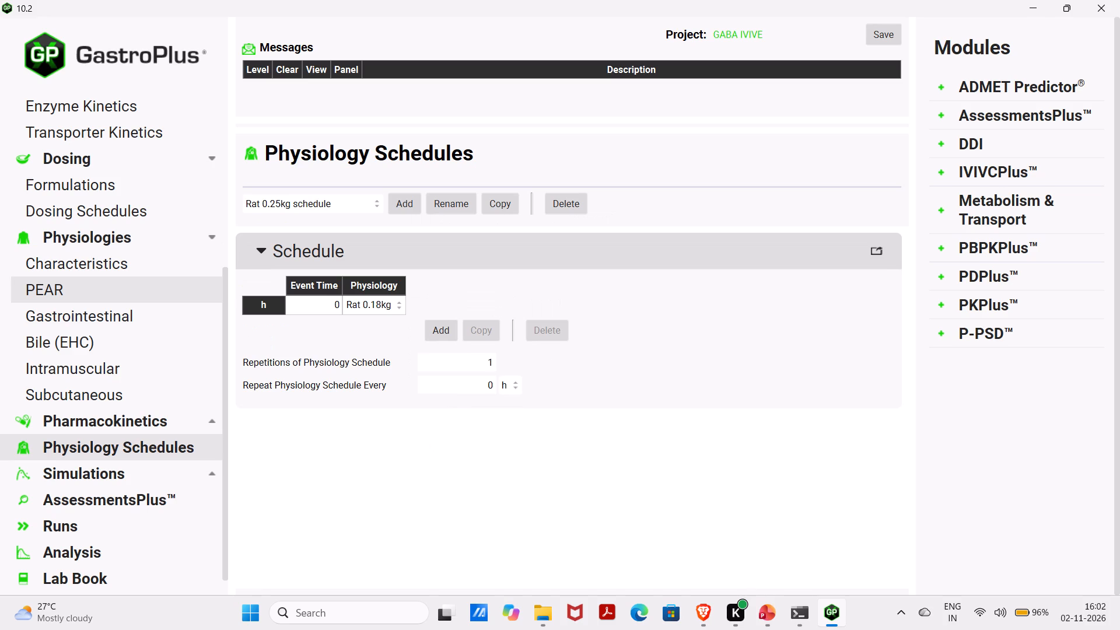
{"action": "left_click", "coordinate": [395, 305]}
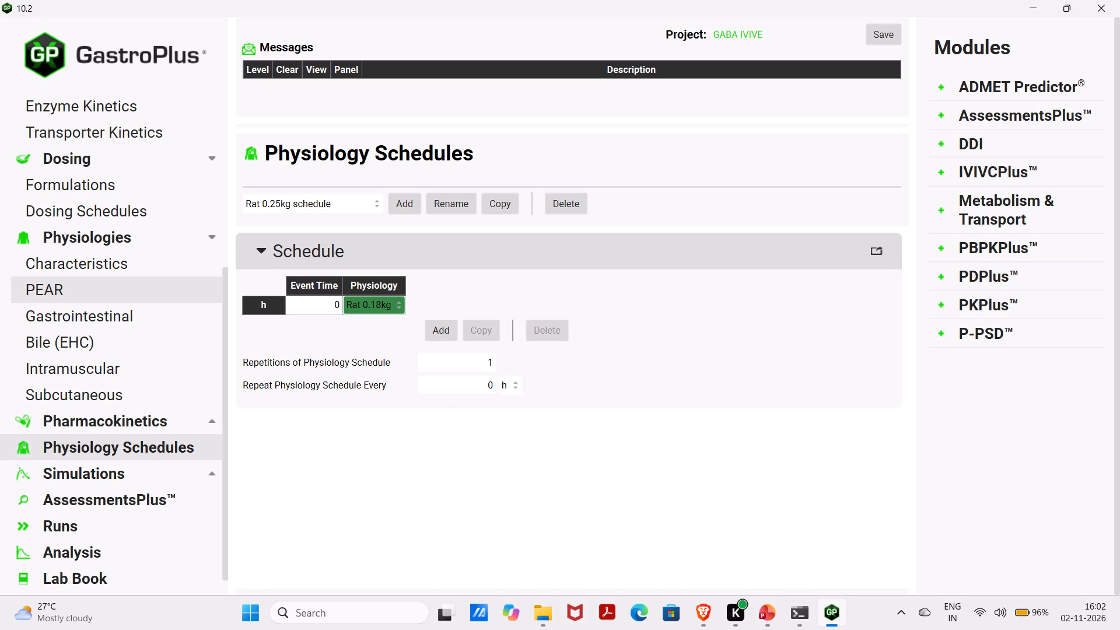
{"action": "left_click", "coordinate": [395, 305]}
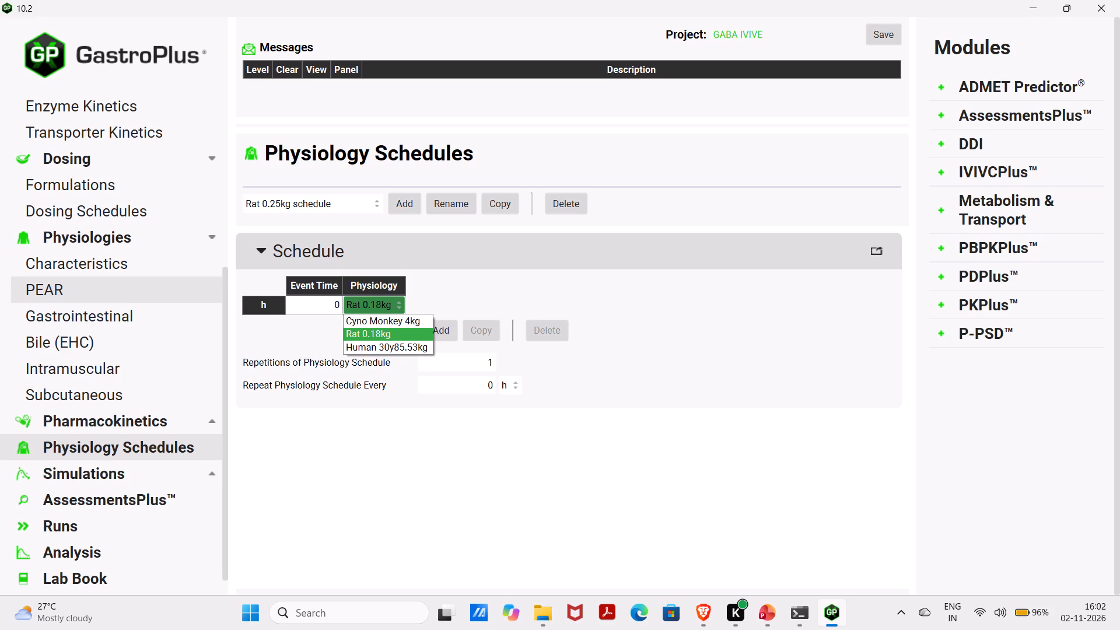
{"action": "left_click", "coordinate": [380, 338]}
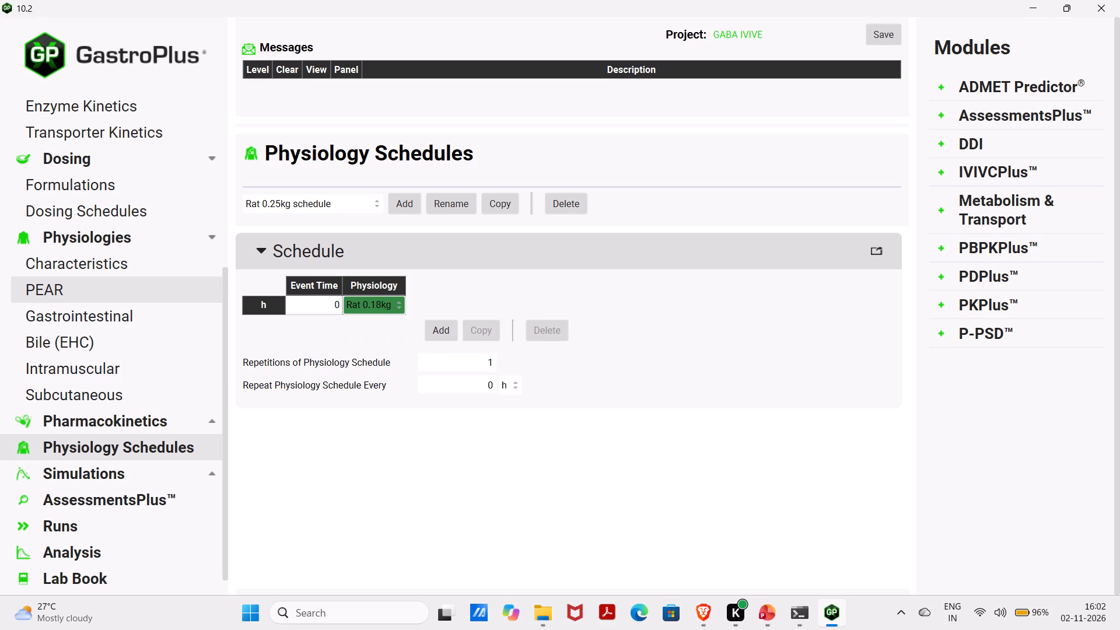
Rename the physiology "Cyno Monkey 4kg" to "Cyno Monkey 3.5kg".
{"action": "left_click", "coordinate": [136, 240]}
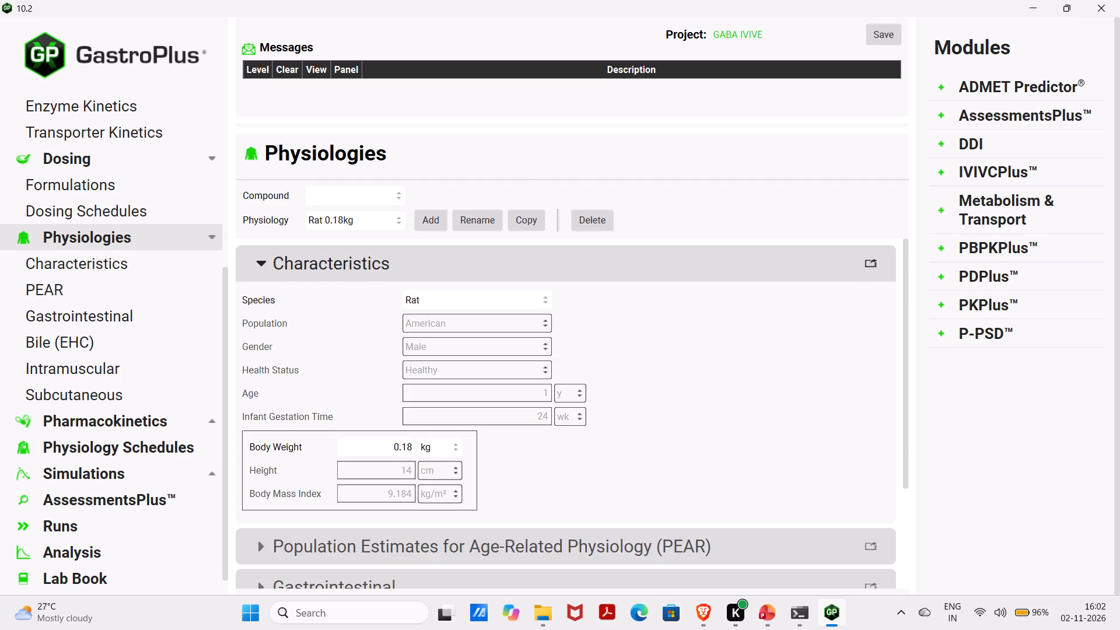
{"action": "left_click", "coordinate": [401, 216]}
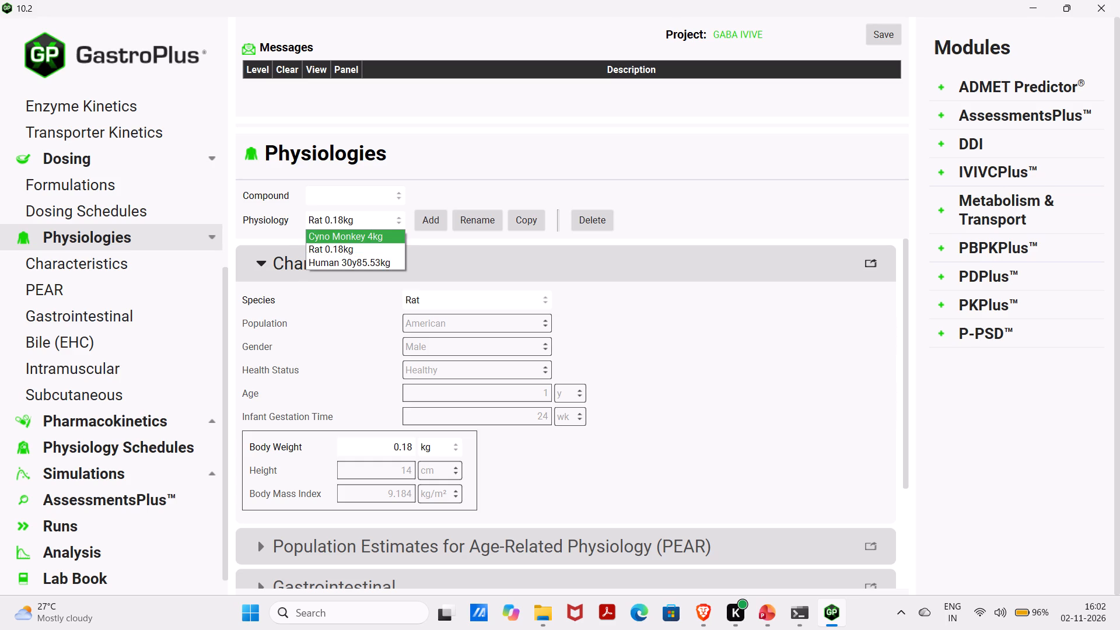
{"action": "left_click", "coordinate": [392, 231]}
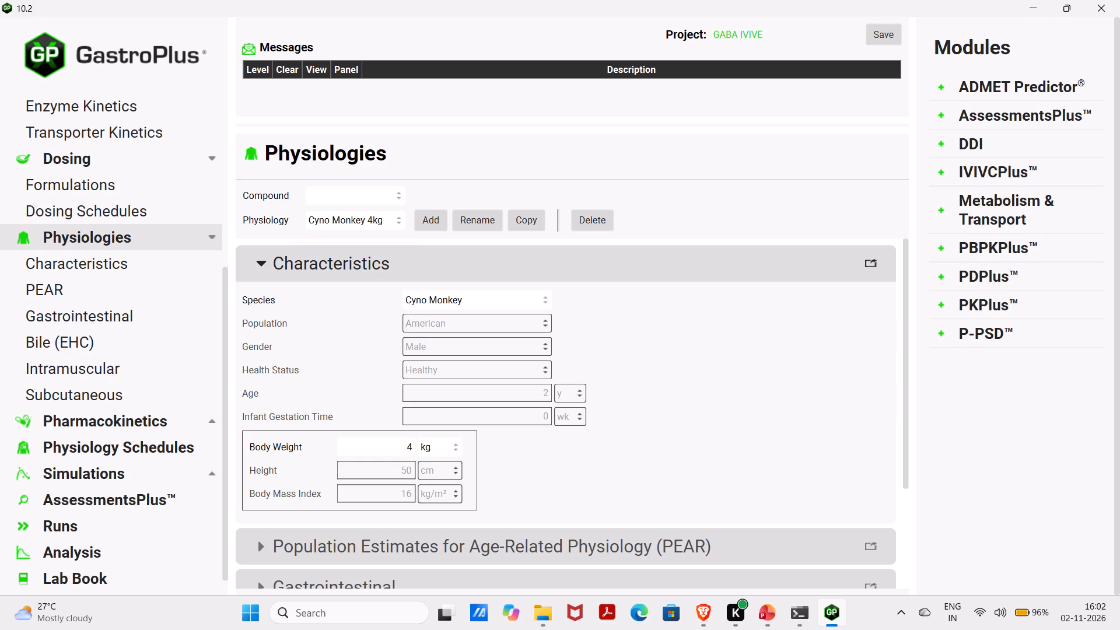
{"action": "left_click", "coordinate": [486, 225]}
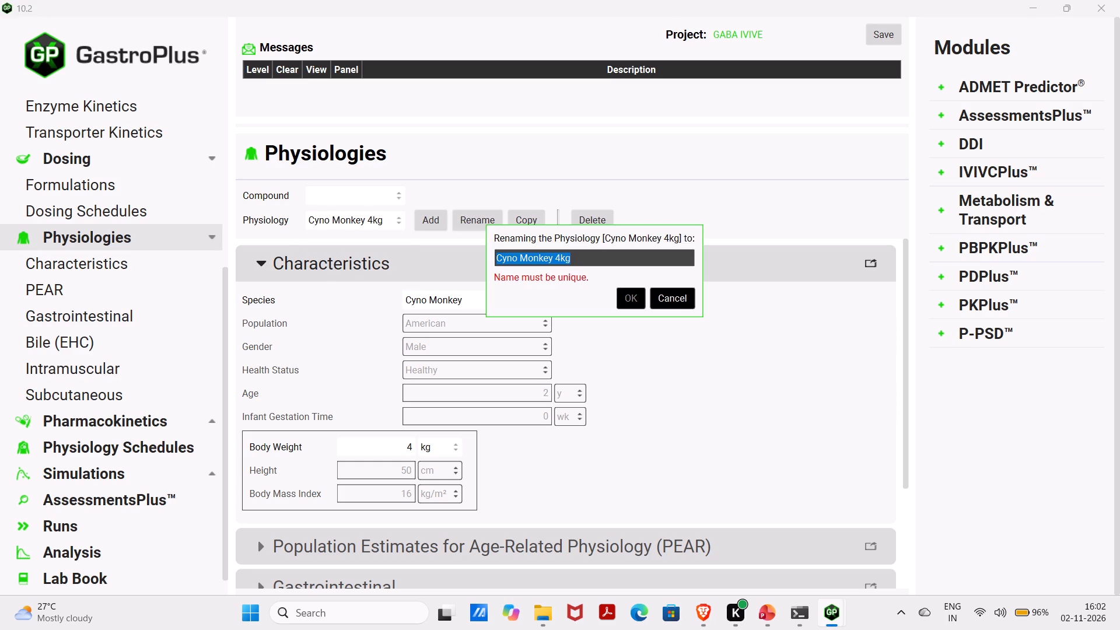
{"action": "left_click", "coordinate": [560, 261]}
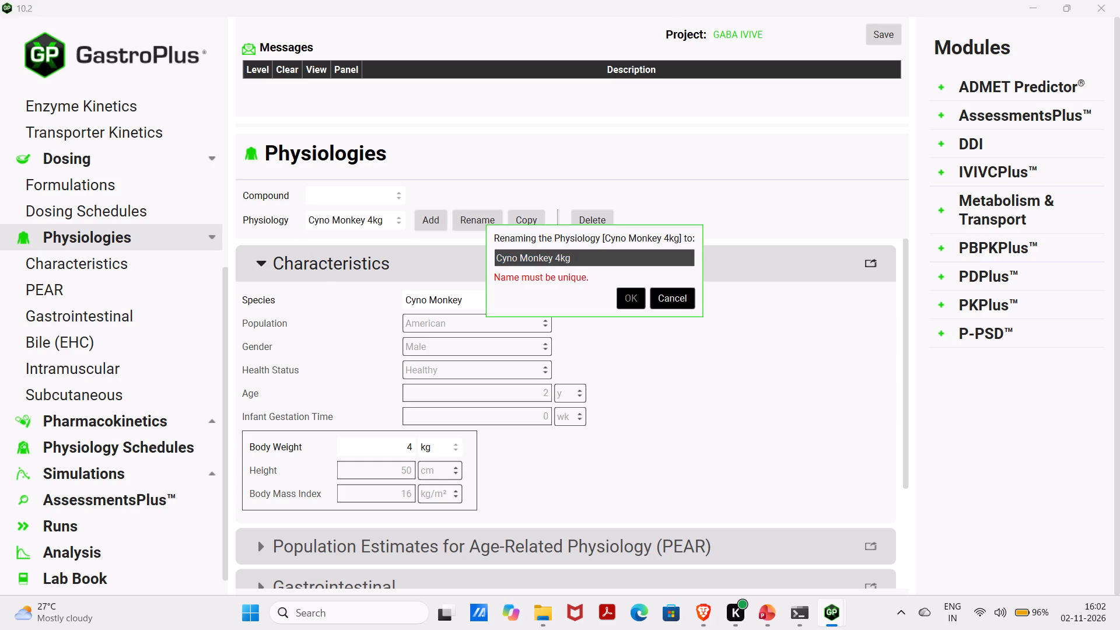
{"action": "key", "text": "BackSpace"}
{"action": "type", "text": "3.5"}
{"action": "left_click", "coordinate": [619, 293]}
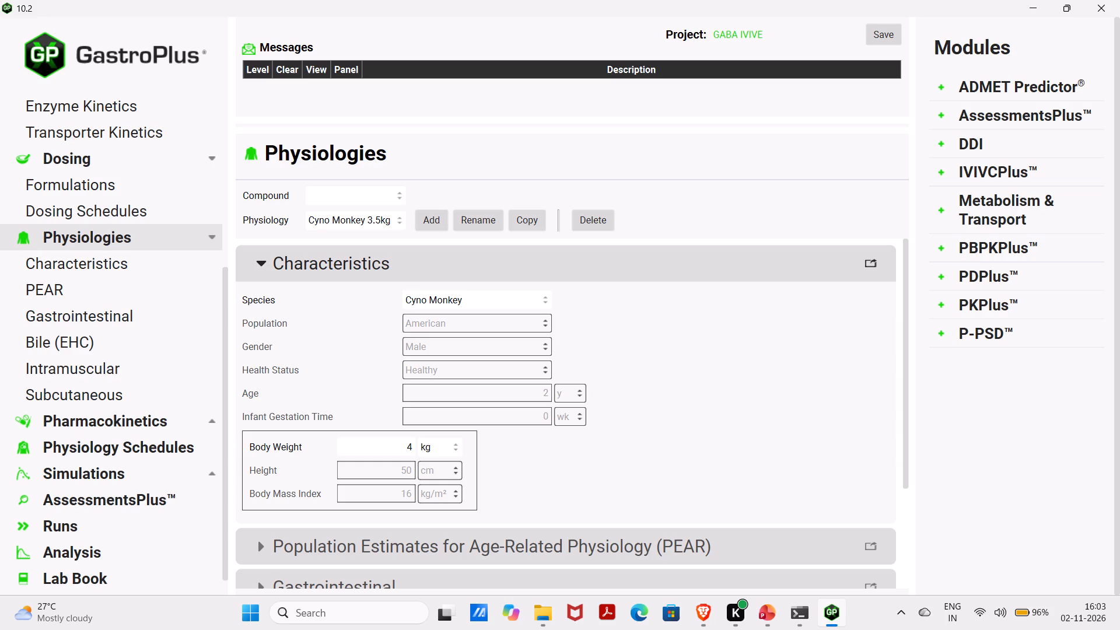
Set the body weight of the Cyno Monkey 3.5kg physiology to 3.5 kg.
{"action": "left_click", "coordinate": [415, 440]}
{"action": "key", "text": "BackSpace"}
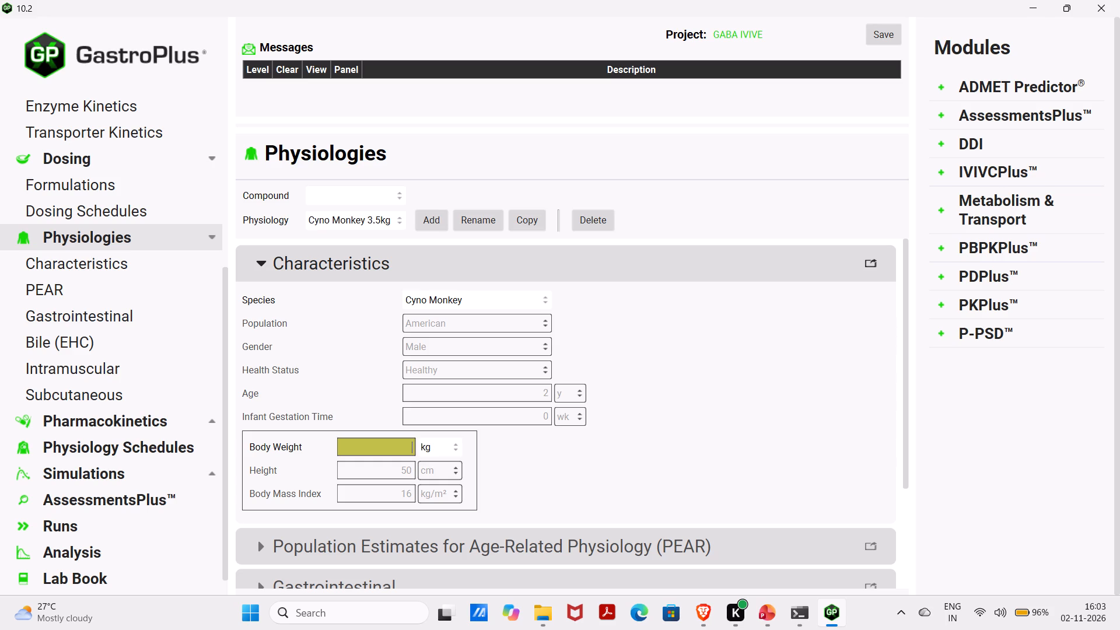
{"action": "type", "text": "3.5"}
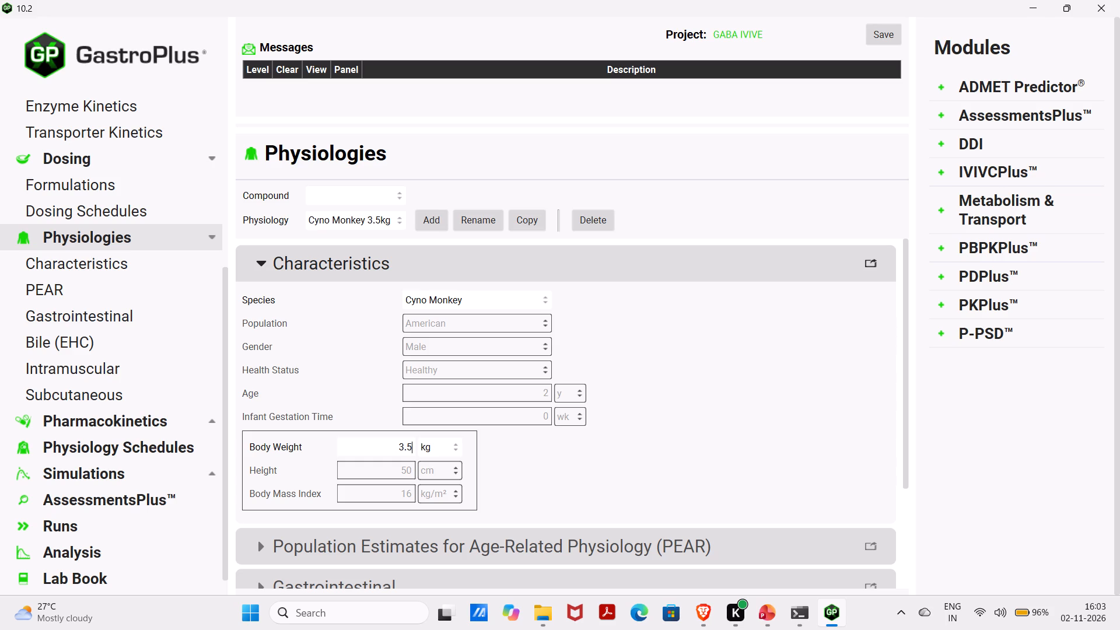
Assign the Cyno Monkey 3.5kg physiology to event time 0 h in the "Rat 0.25kg schedule" physiology schedule.
{"action": "left_click", "coordinate": [179, 456]}
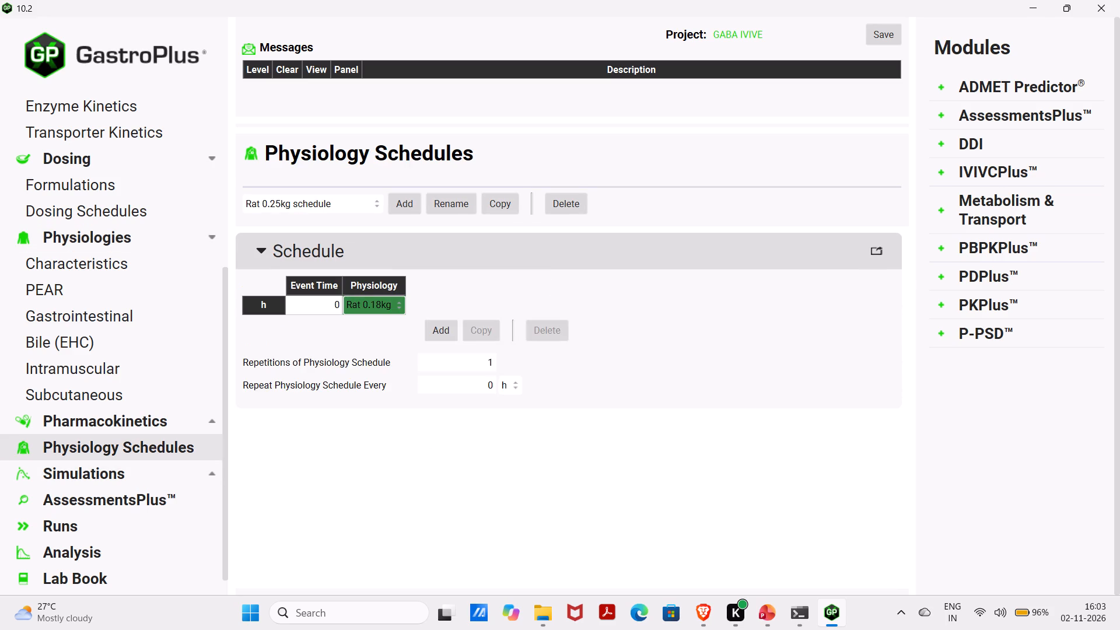
{"action": "left_click", "coordinate": [395, 307]}
{"action": "left_click", "coordinate": [395, 307]}
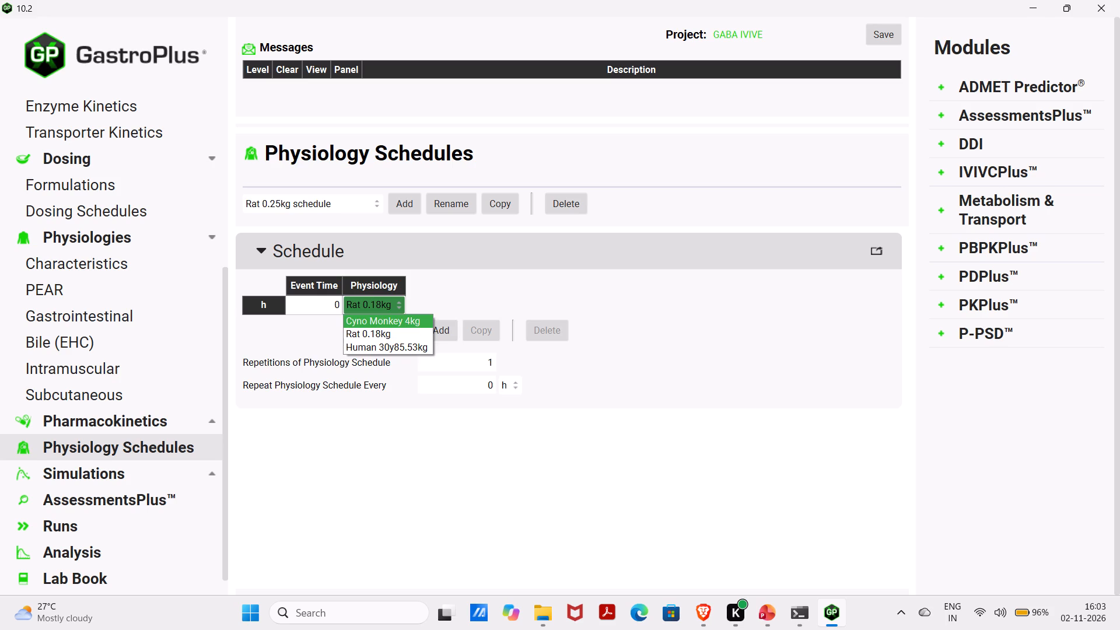
{"action": "left_click", "coordinate": [398, 323]}
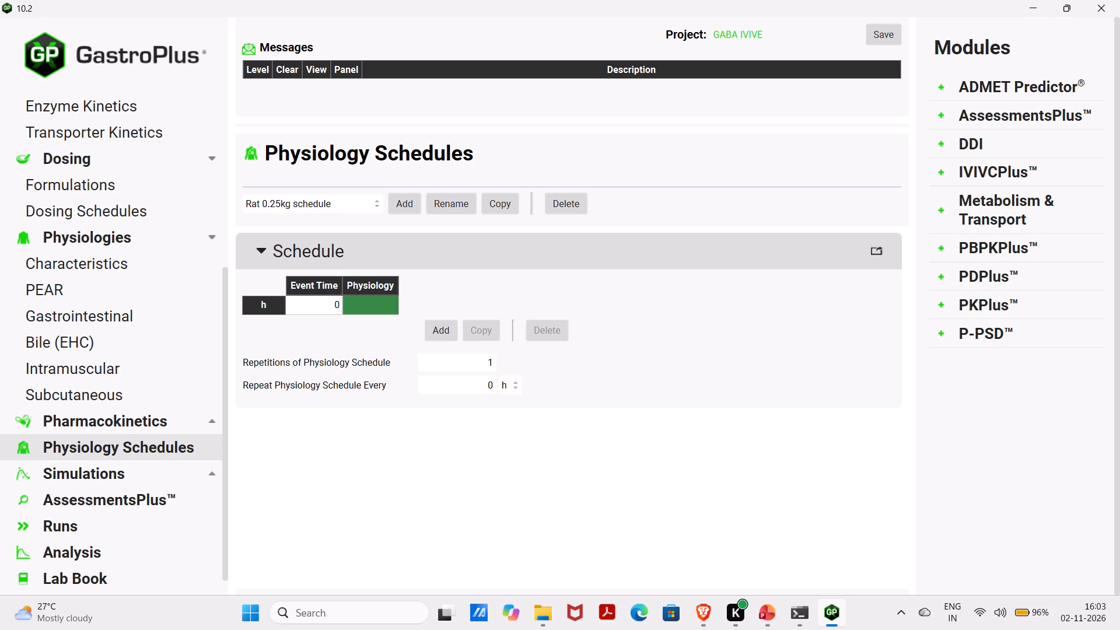
{"action": "left_click", "coordinate": [367, 304]}
{"action": "left_click", "coordinate": [393, 306]}
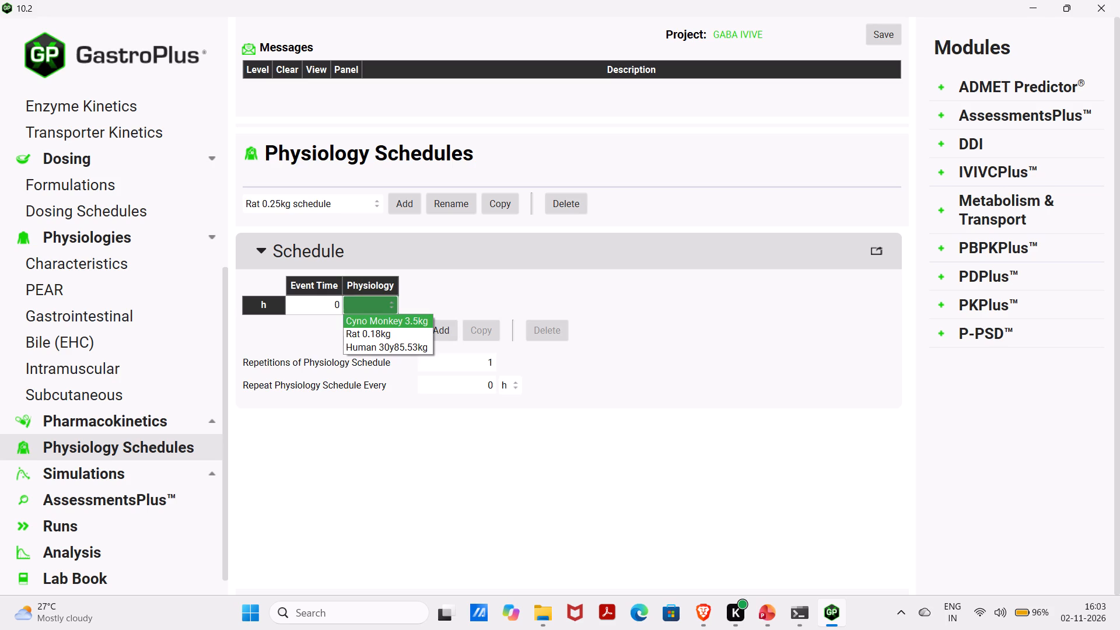
{"action": "left_click", "coordinate": [408, 415]}
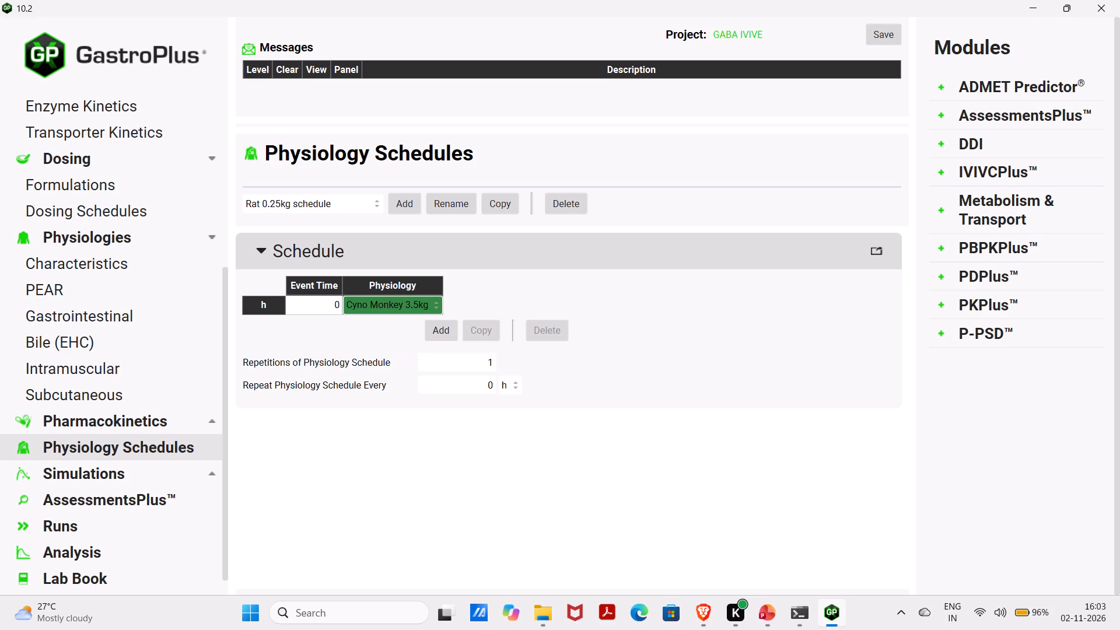
Start saving the current GABA IVIVE project as a copy from the Dashboard and activate its project name for entry.
{"action": "scroll", "coordinate": [188, 301], "scroll_direction": "up", "scroll_amount": 10}
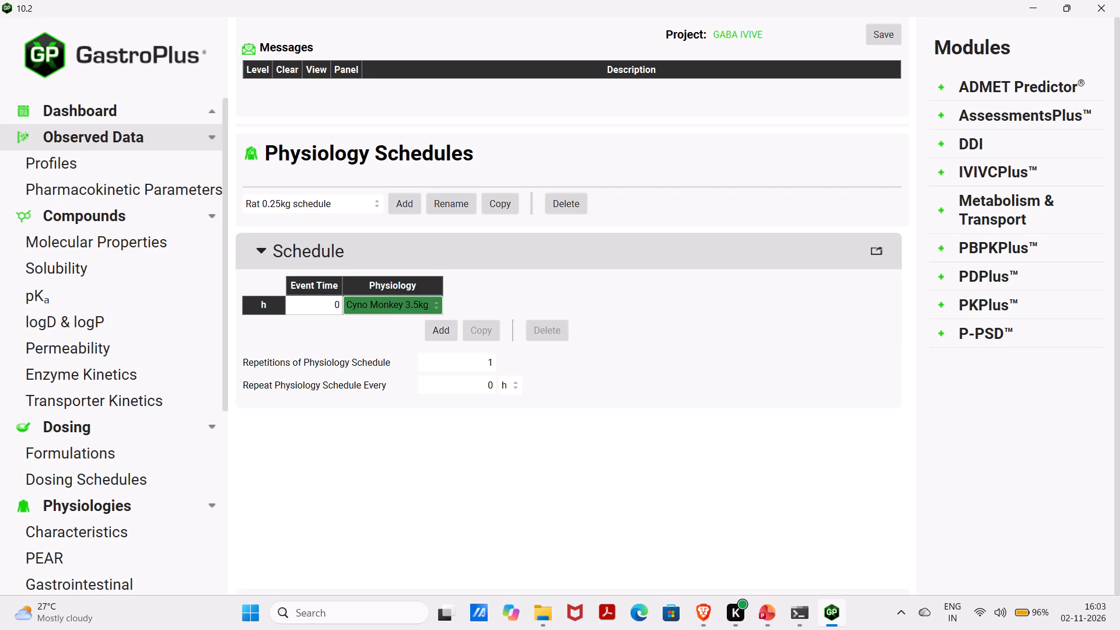
{"action": "left_click", "coordinate": [171, 111]}
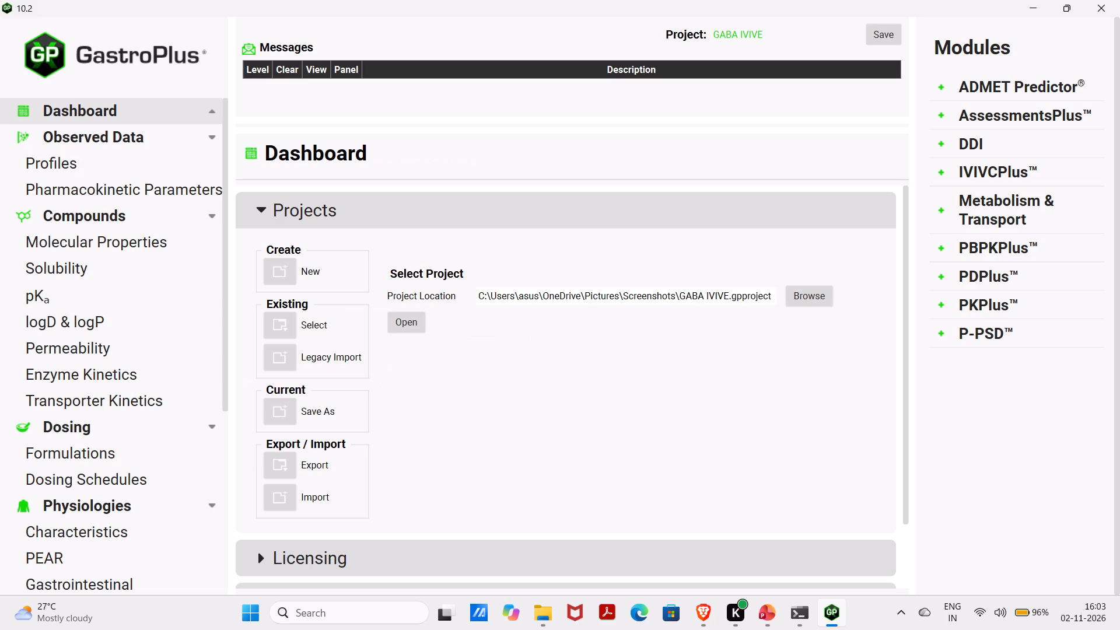
{"action": "left_click", "coordinate": [335, 278]}
{"action": "left_click", "coordinate": [335, 278]}
{"action": "left_click", "coordinate": [316, 327]}
{"action": "scroll", "coordinate": [315, 408], "scroll_direction": "down", "scroll_amount": 1}
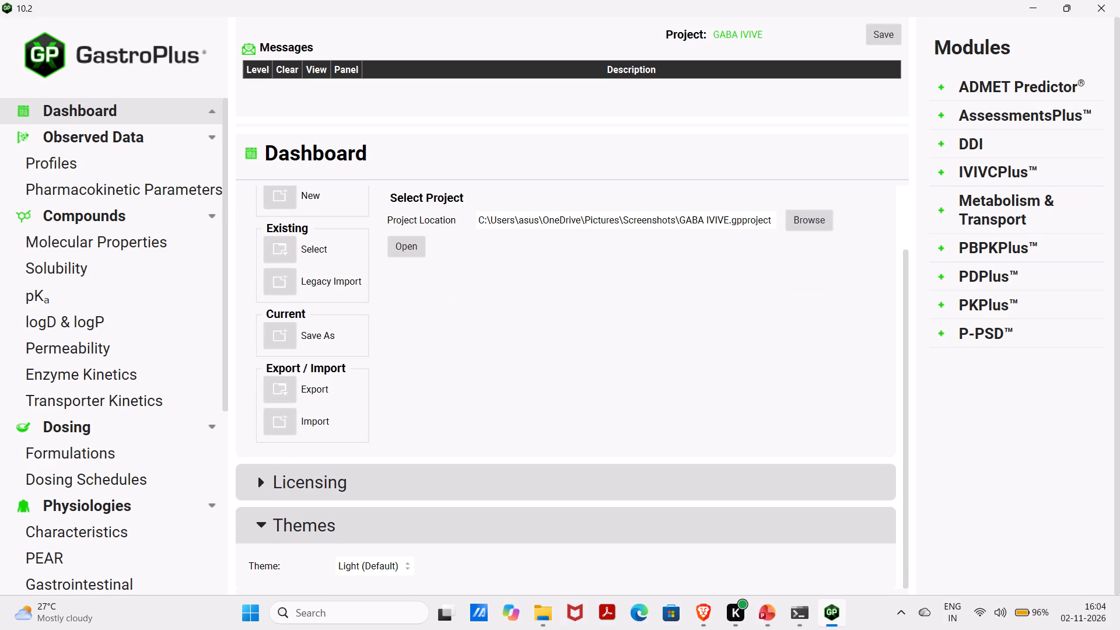
{"action": "scroll", "coordinate": [315, 408], "scroll_direction": "down", "scroll_amount": 1}
{"action": "left_click", "coordinate": [314, 337]}
{"action": "left_click", "coordinate": [279, 342]}
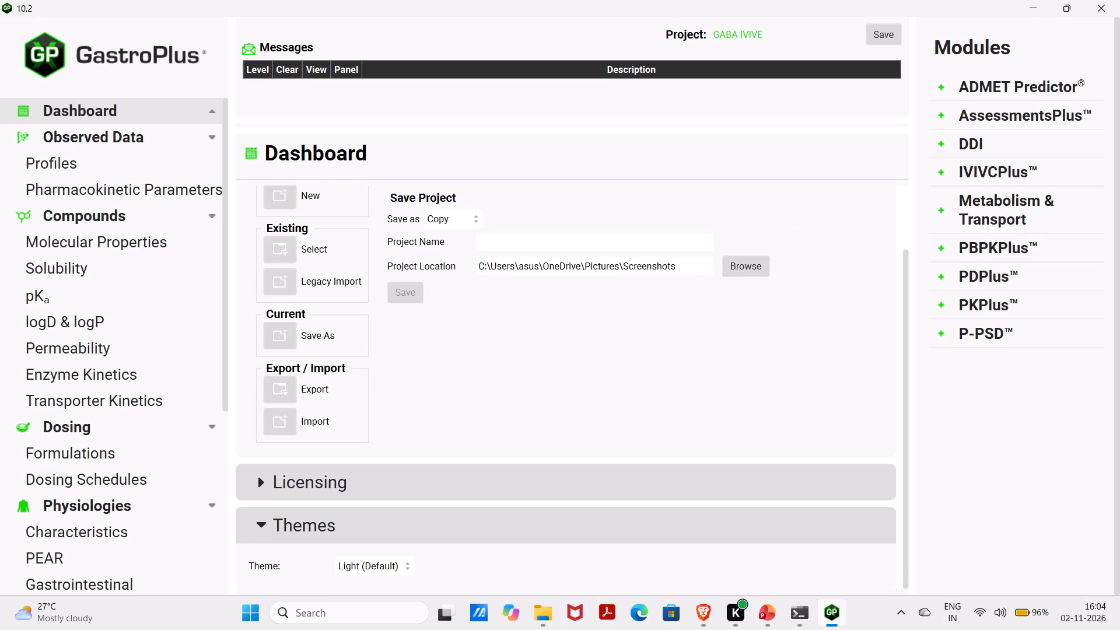
{"action": "left_click", "coordinate": [545, 243]}
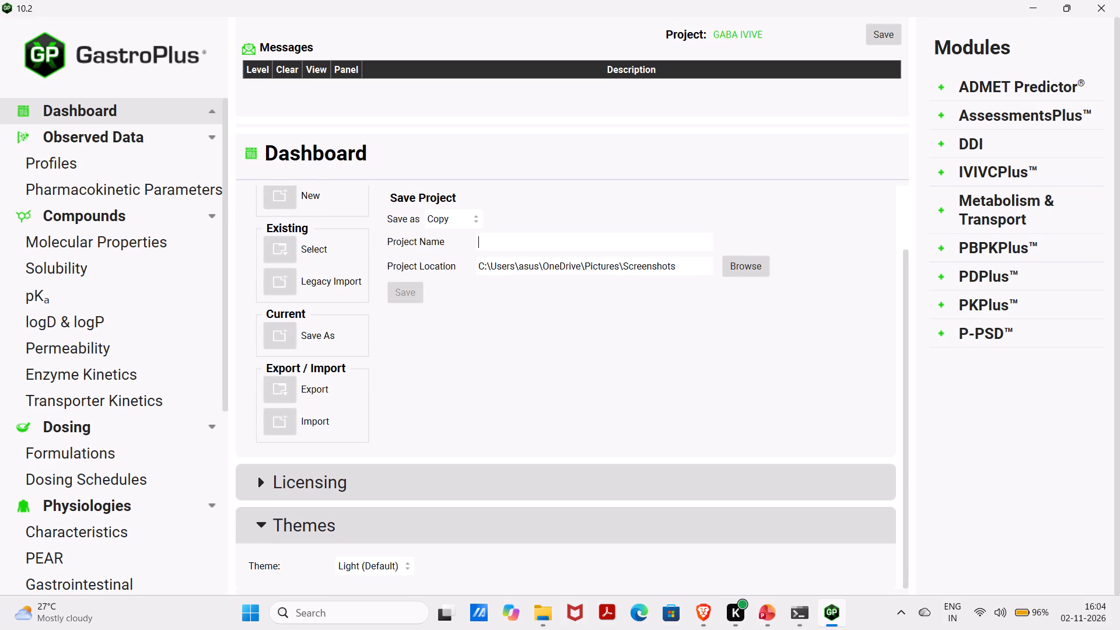